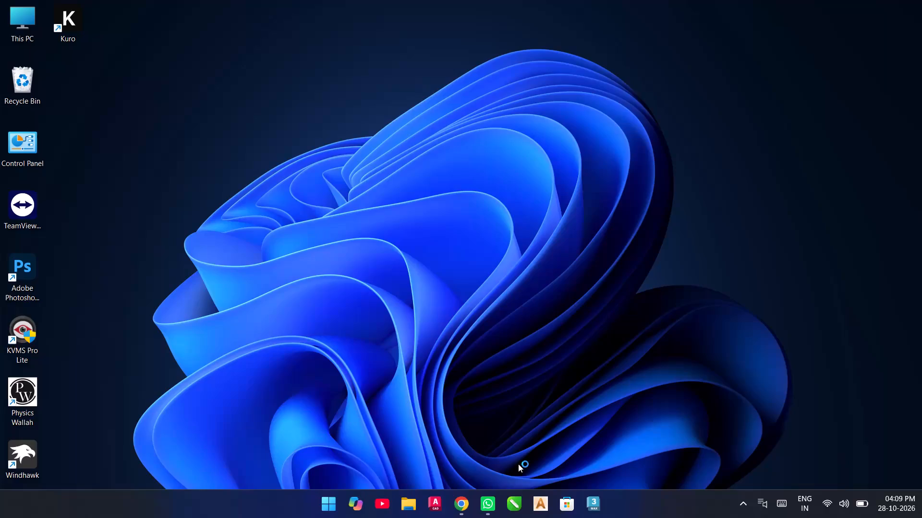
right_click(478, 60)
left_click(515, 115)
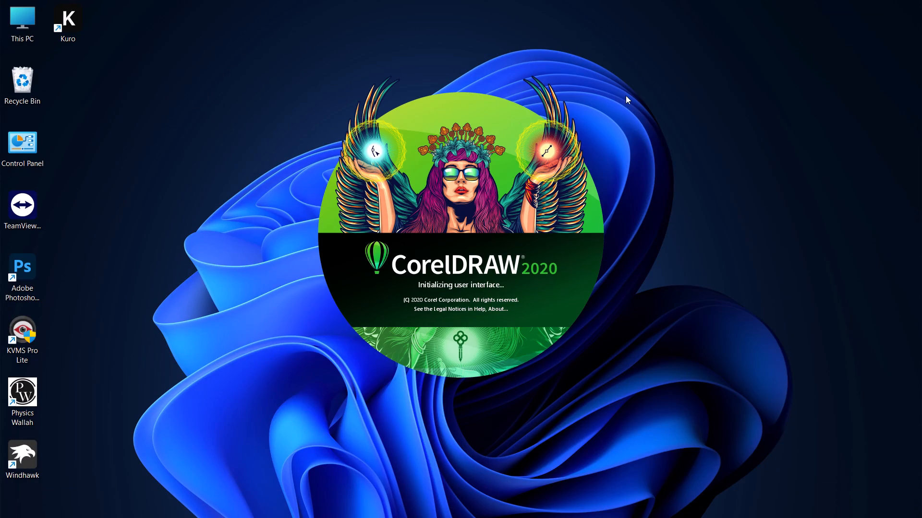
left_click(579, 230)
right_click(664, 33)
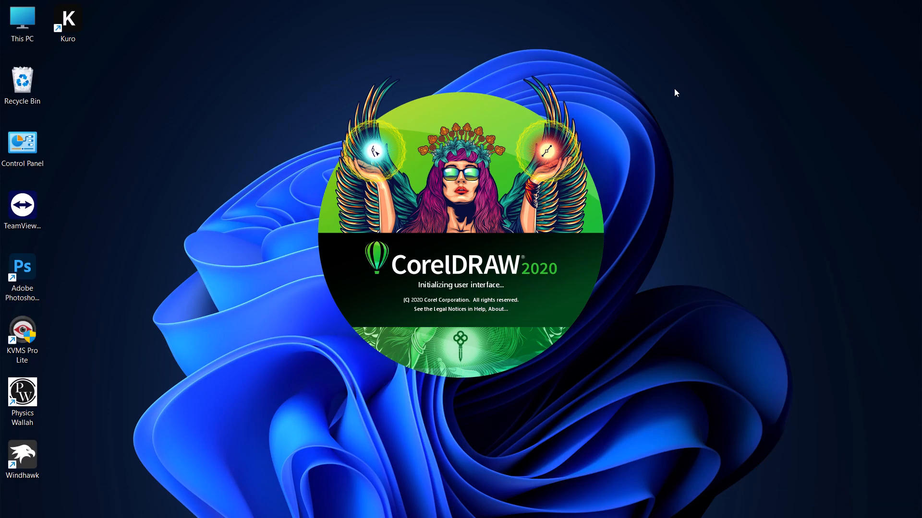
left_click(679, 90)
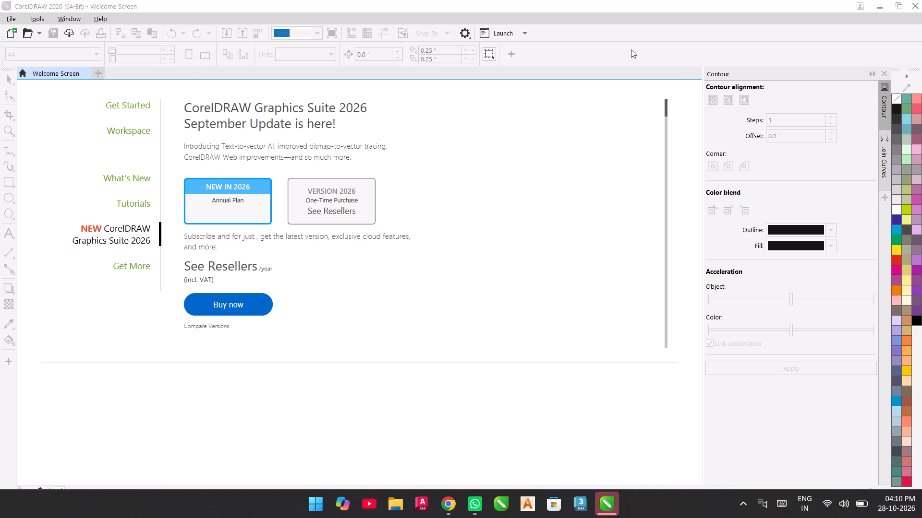
Create a new blank 48 x 96 inch document from the Get Started page.
left_click(105, 101)
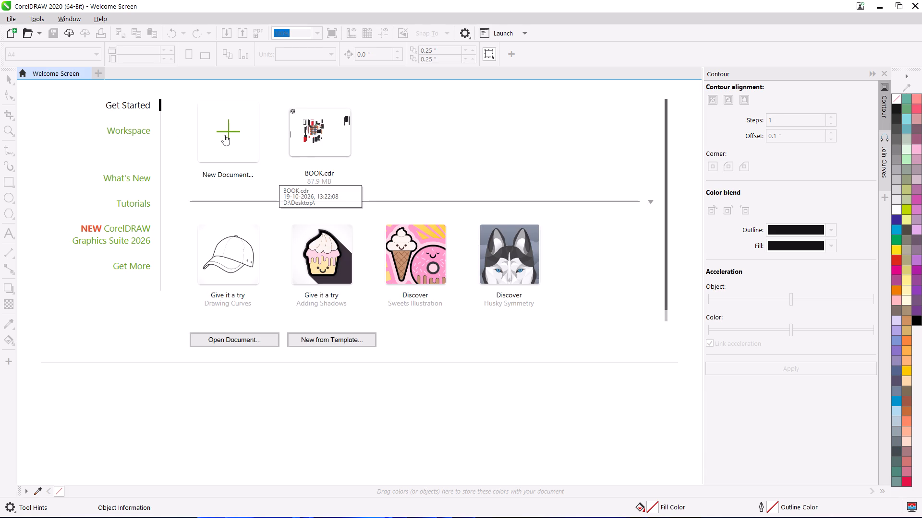
left_click(224, 135)
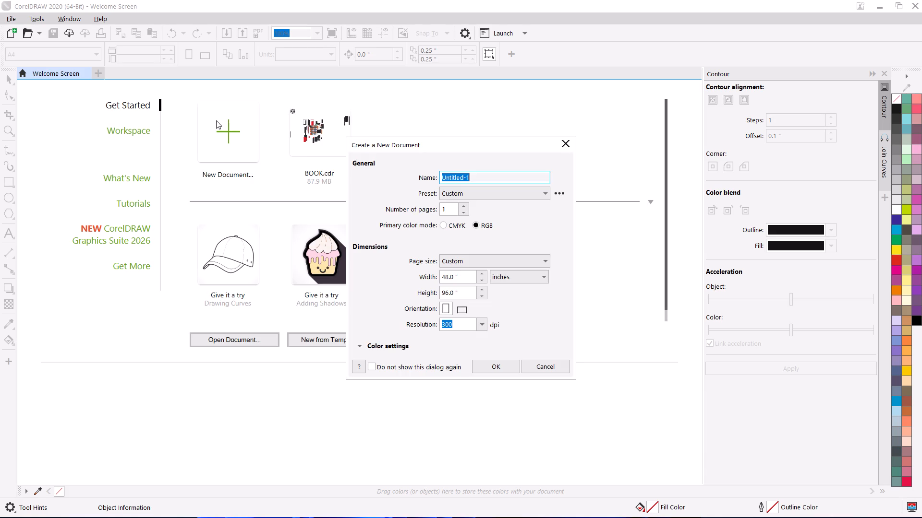
Create the blank 48 x 96 inch document with RGB as the primary color mode and 300 dpi resolution.
left_click(497, 365)
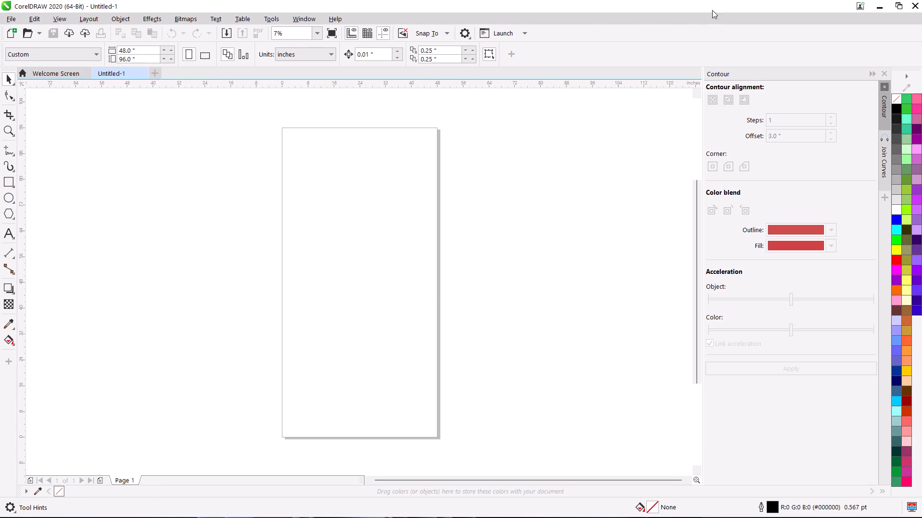
Switch to the desktop, refresh it, close the WhatsApp and Chrome windows, and return to CorelDRAW.
left_click(883, 6)
right_click(442, 62)
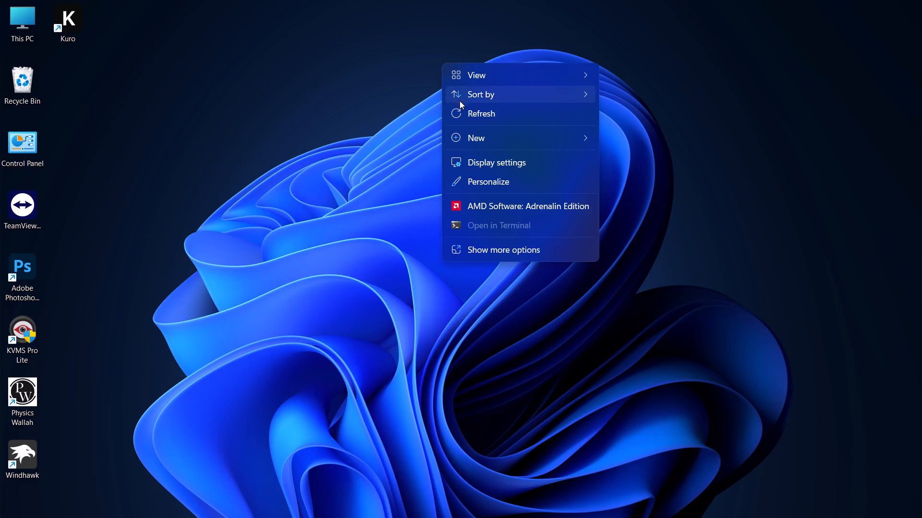
left_click(477, 109)
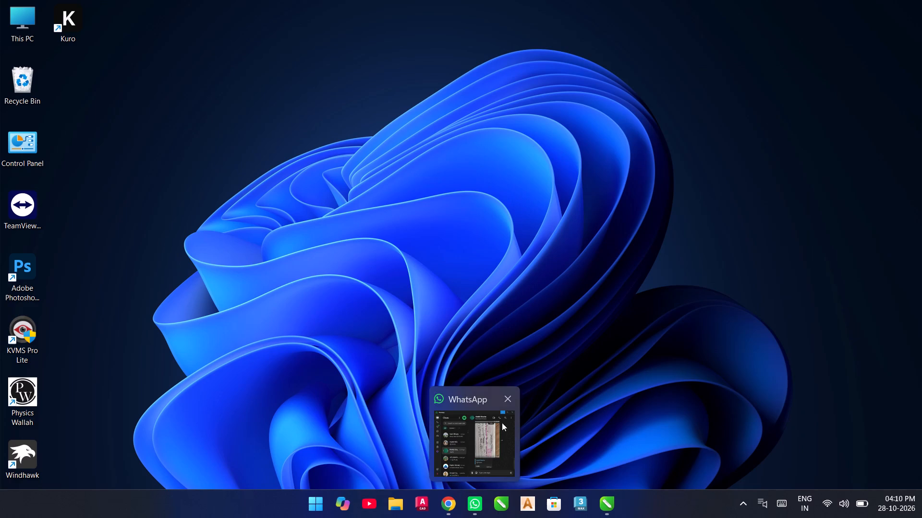
left_click(505, 405)
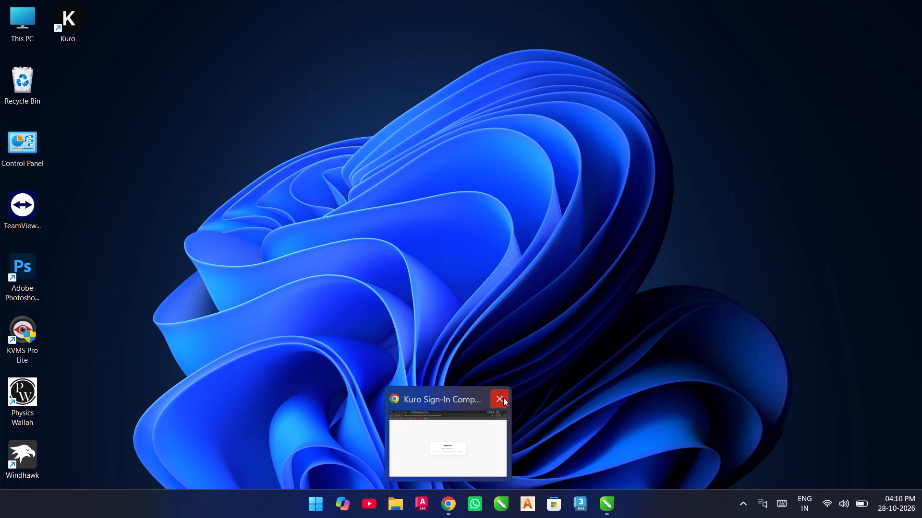
left_click(503, 398)
left_click(596, 506)
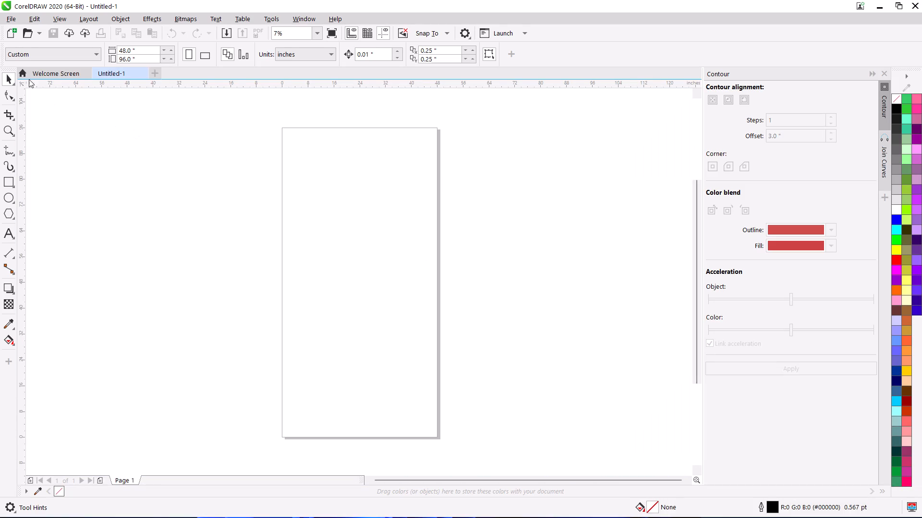
Bring up the file commands for opening or importing a drawing.
left_click(17, 16)
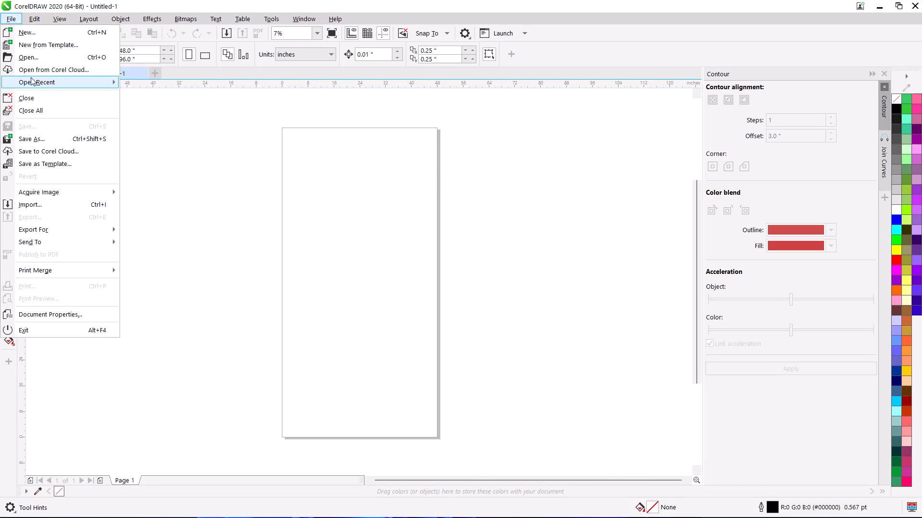
Start opening an existing drawing and look through the Documents, Downloads and other user folders, plus drives E and C.
left_click(33, 57)
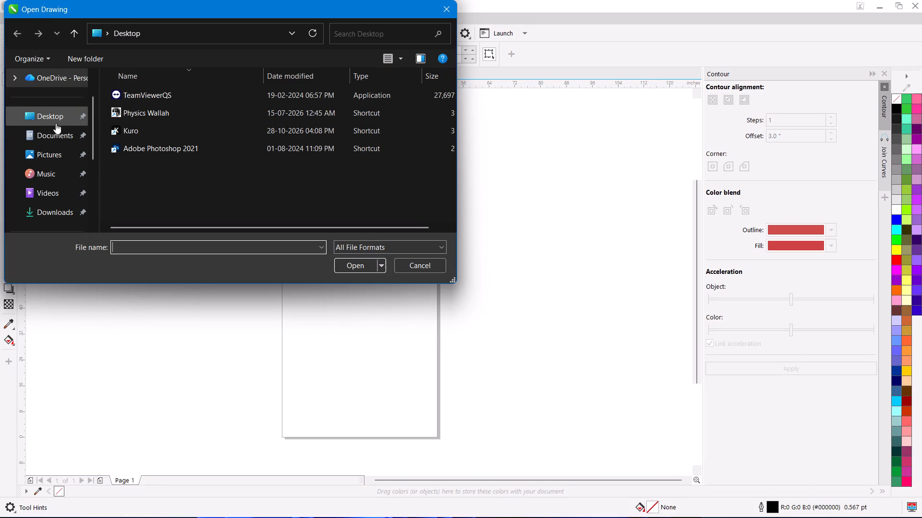
left_click(56, 123)
left_click(56, 131)
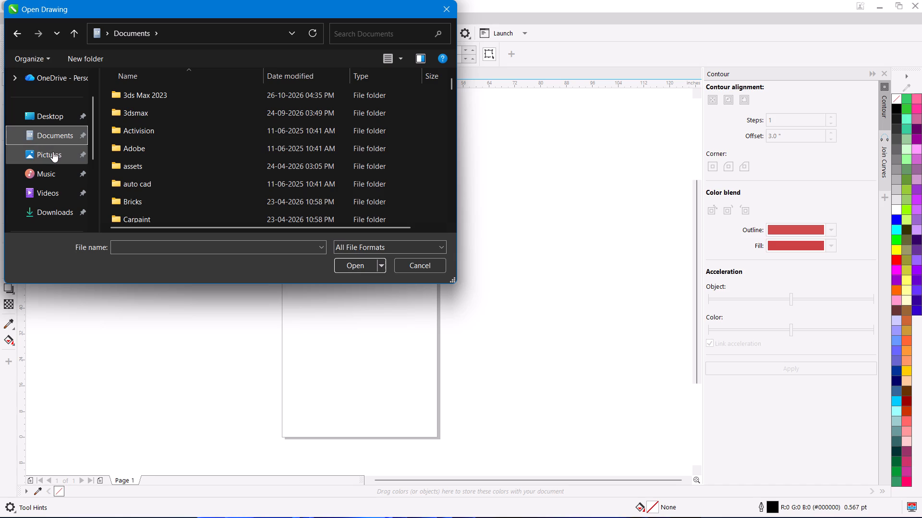
left_click(53, 152)
left_click(53, 173)
left_click(62, 210)
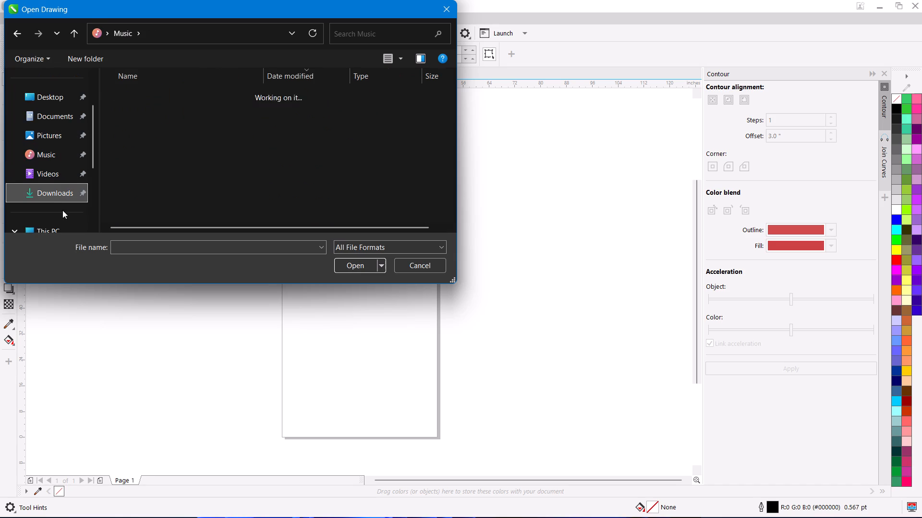
scroll(70, 190, "down", 3)
left_click(51, 192)
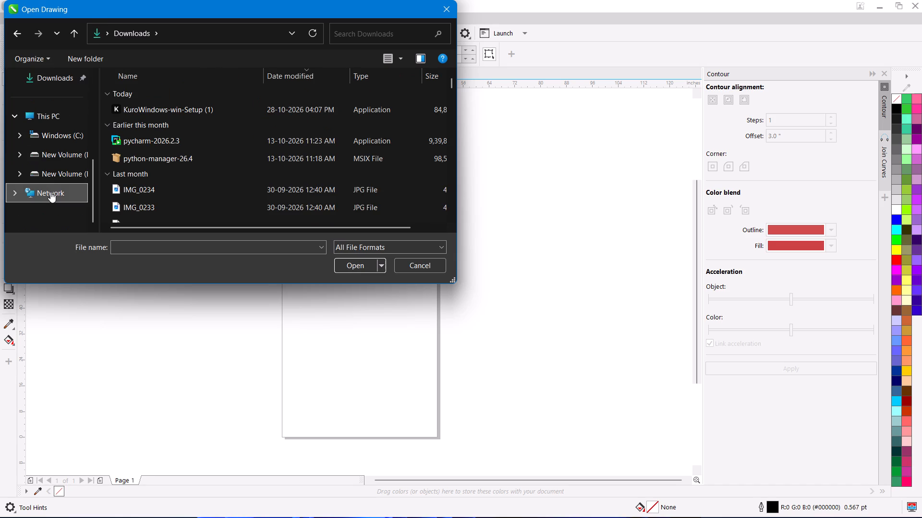
left_click(50, 171)
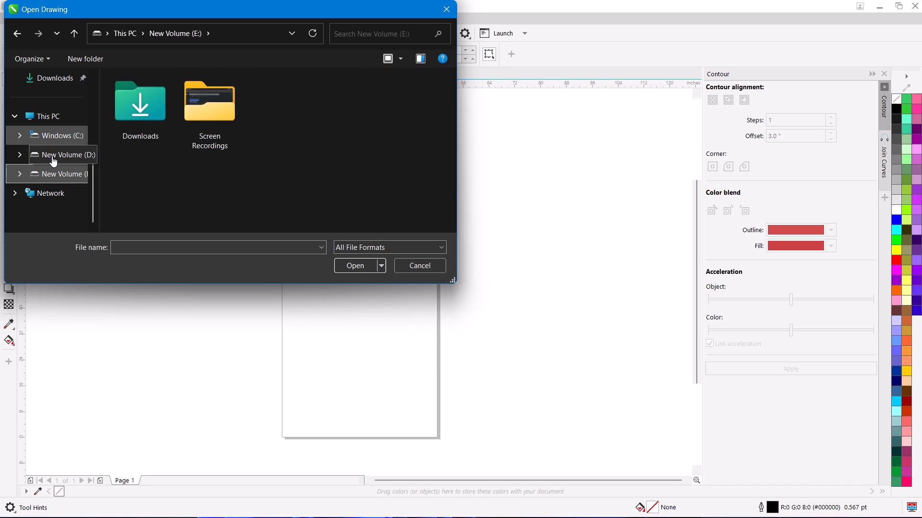
left_click(52, 156)
left_click(39, 139)
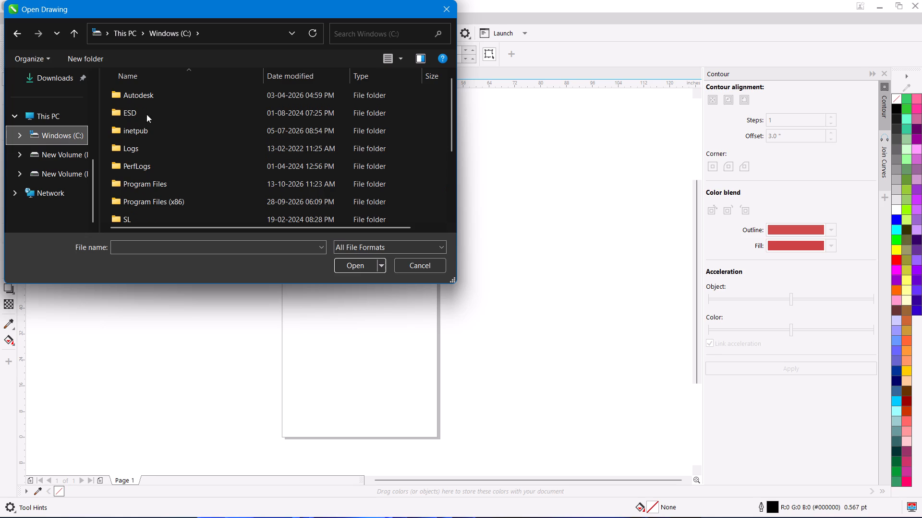
scroll(156, 132, "down", 7)
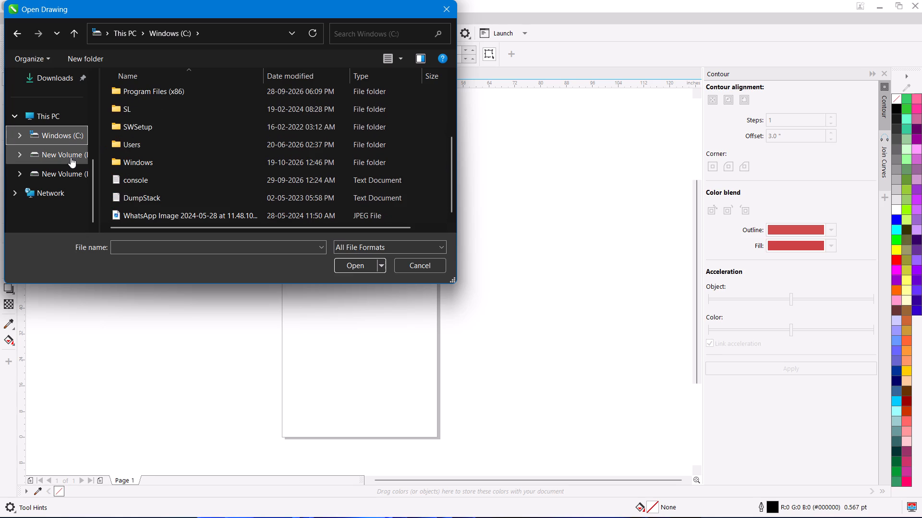
Look through drive D for the drawing file, including its backup and Windows folders.
left_click(71, 157)
scroll(155, 119, "down", 3)
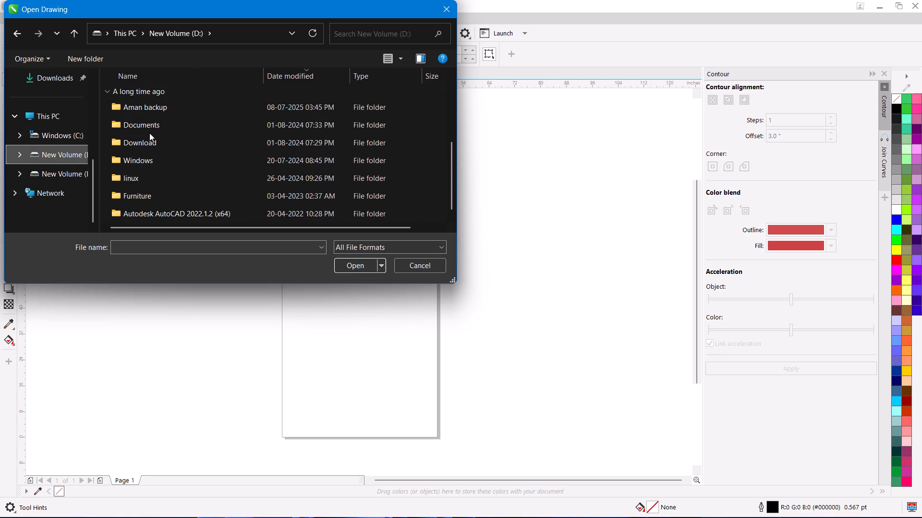
scroll(149, 133, "down", 3)
double_click(154, 106)
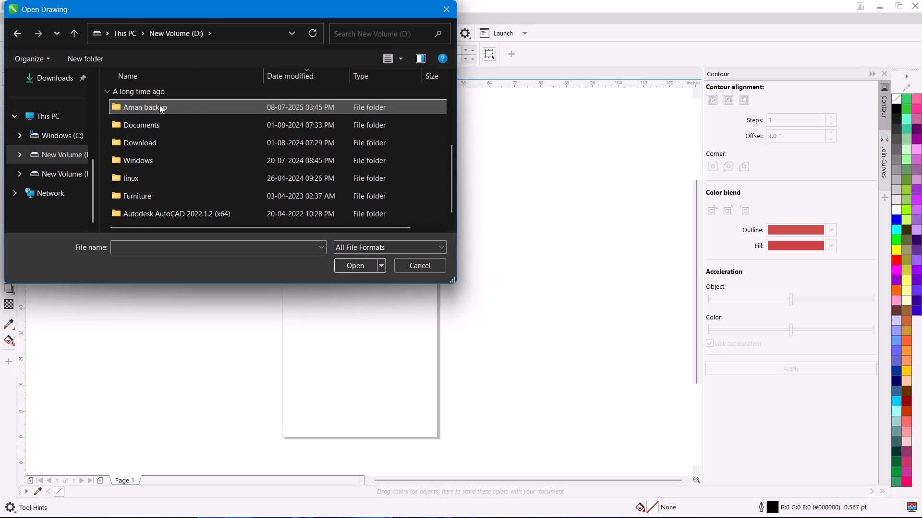
double_click(193, 105)
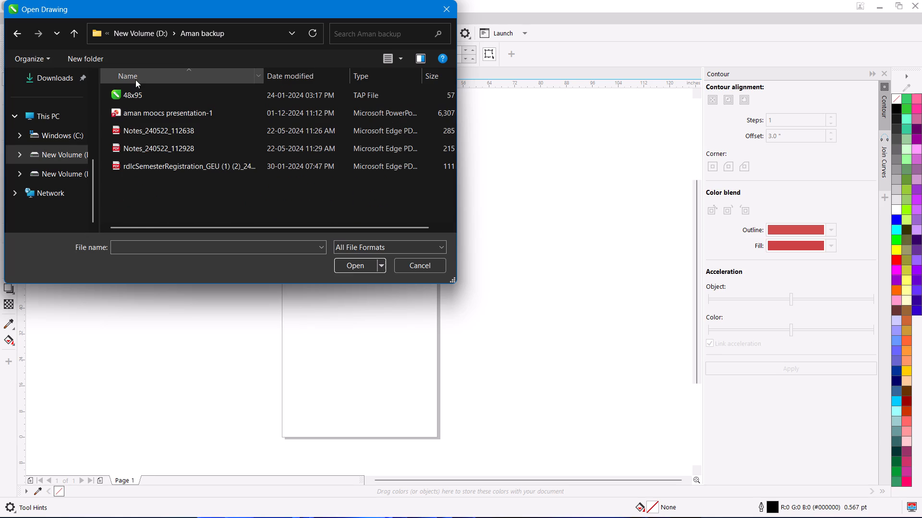
left_click(19, 34)
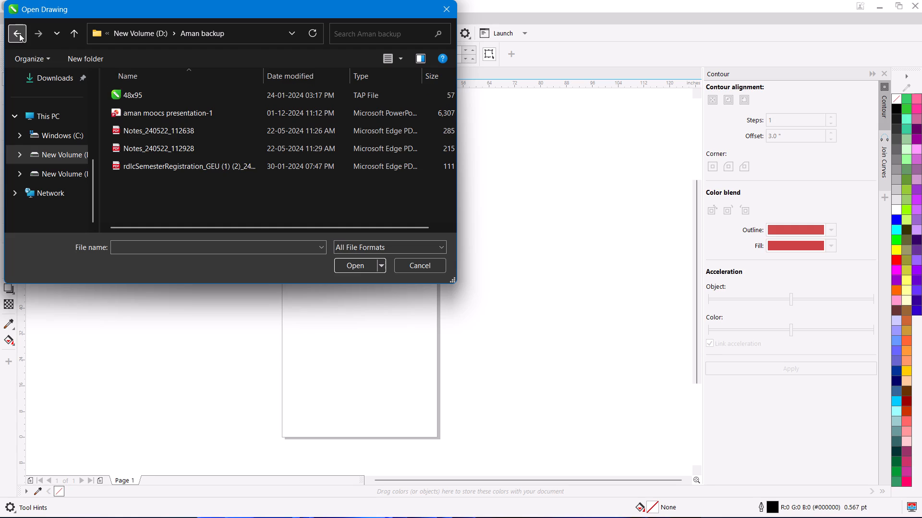
scroll(169, 197, "down", 3)
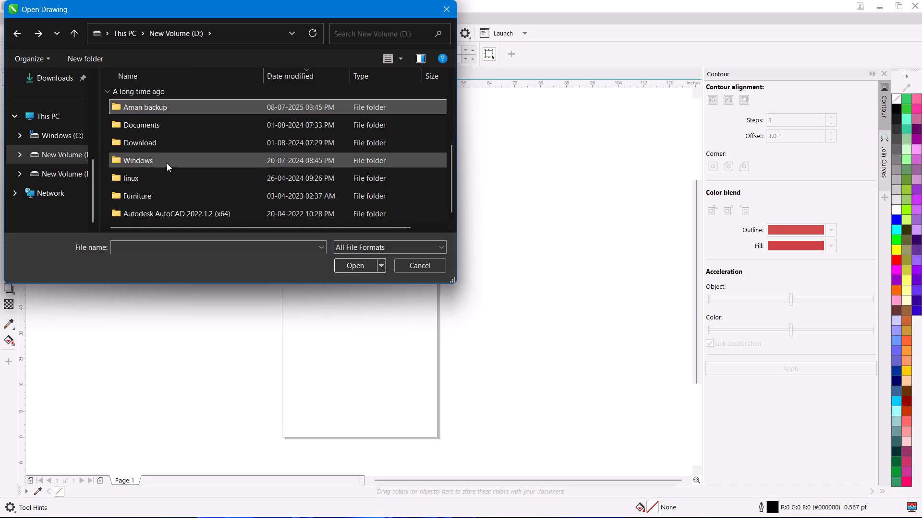
double_click(167, 163)
left_click(23, 35)
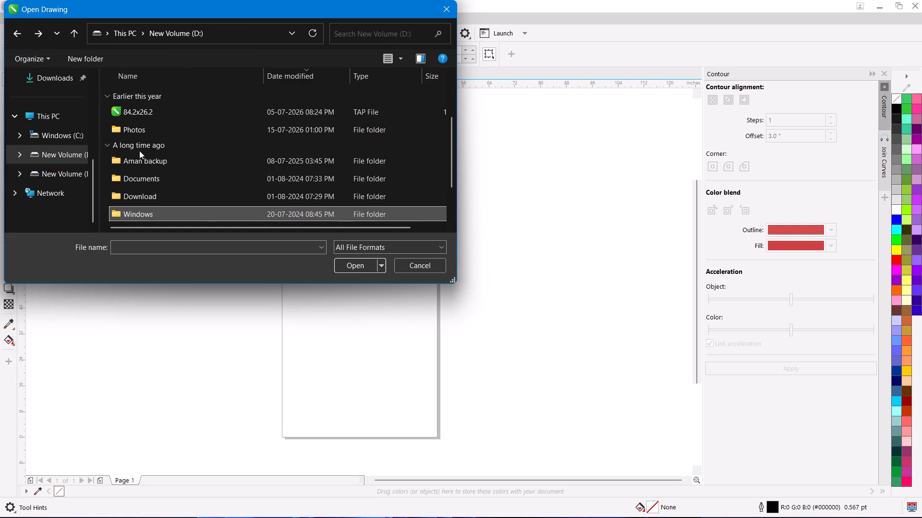
scroll(191, 180, "down", 5)
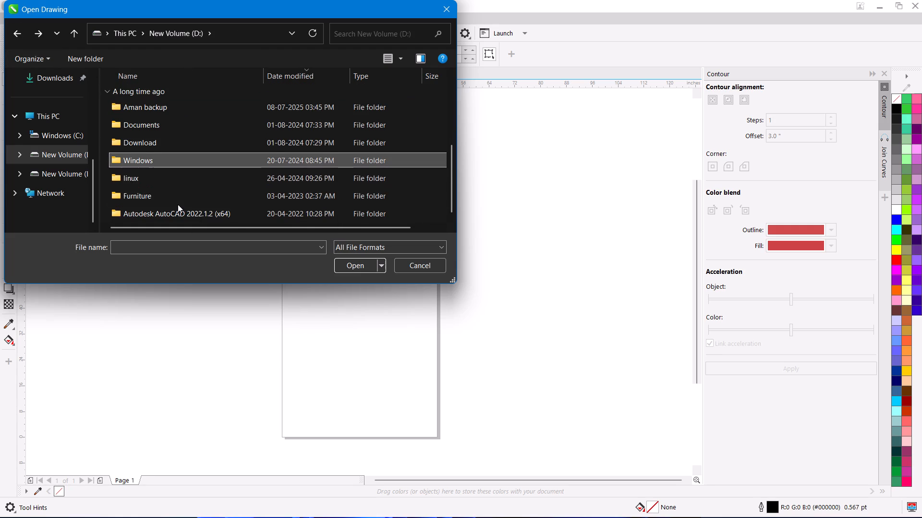
scroll(178, 204, "up", 1)
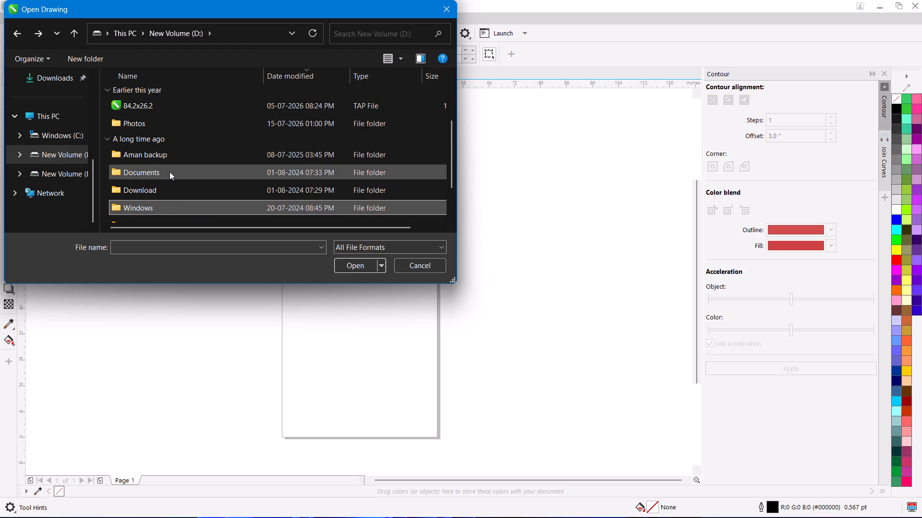
Examine the Documents folder on drive D for the drawing file, and return to the drive's root.
double_click(170, 172)
scroll(170, 172, "up", 4)
scroll(170, 172, "down", 3)
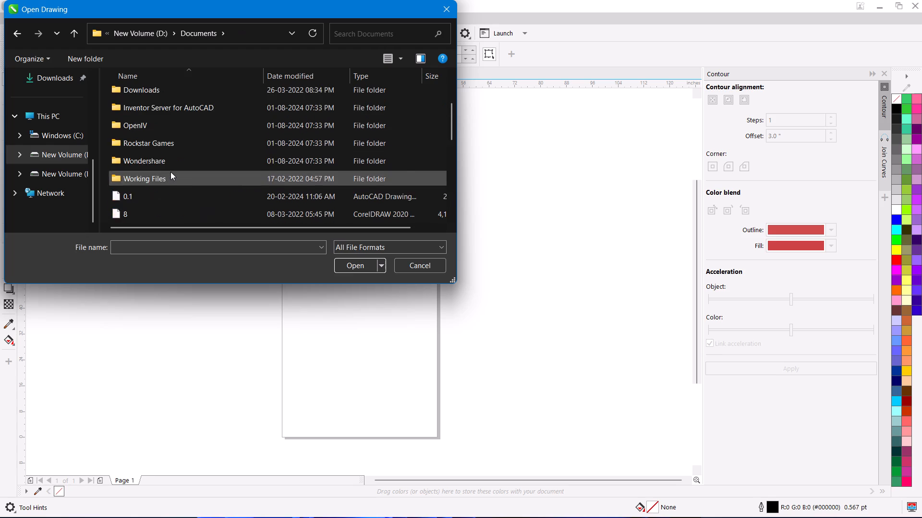
scroll(170, 172, "up", 2)
scroll(170, 172, "down", 3)
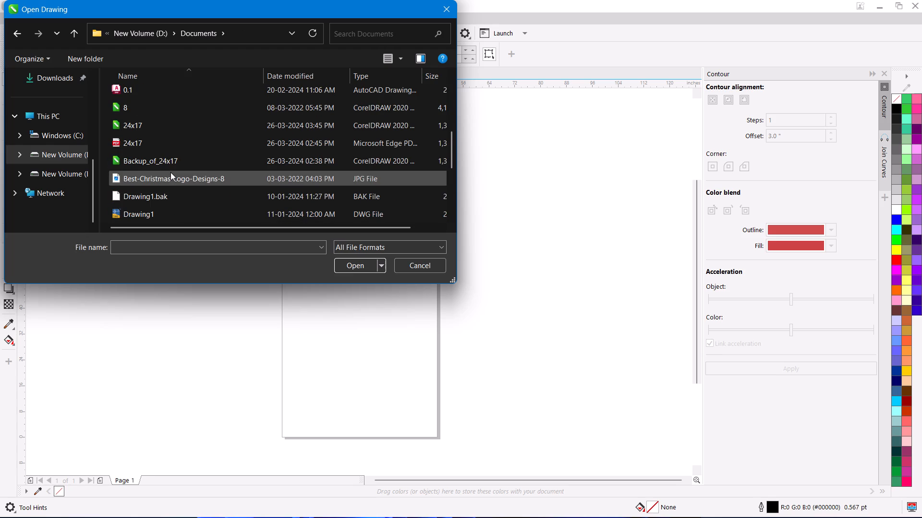
scroll(170, 172, "up", 4)
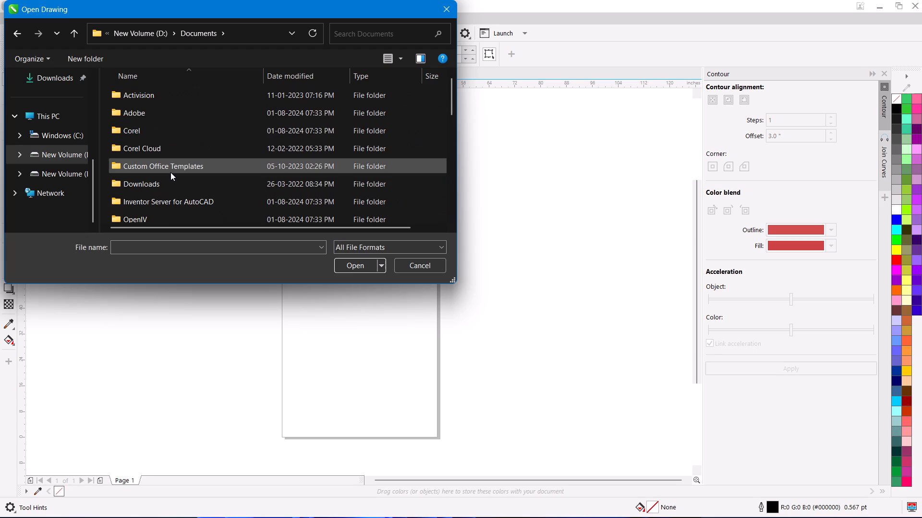
scroll(170, 172, "up", 3)
left_click(20, 42)
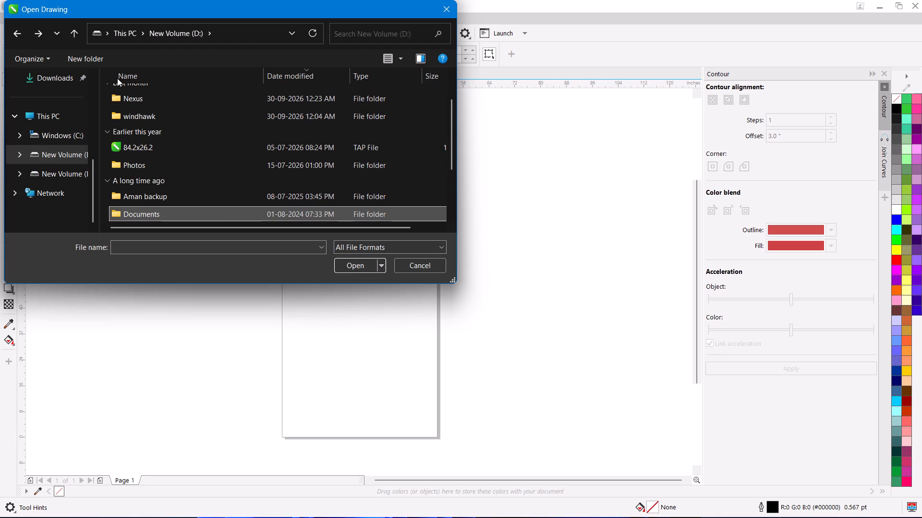
In the Desktop folder on drive D, find and select the Mandir Design PDF and check its file options.
scroll(182, 159, "up", 4)
double_click(187, 114)
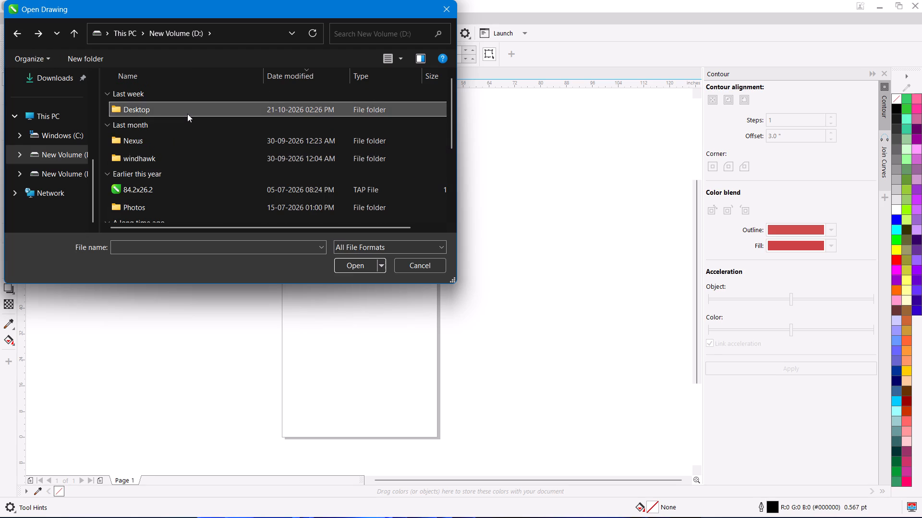
scroll(187, 115, "down", 4)
scroll(191, 161, "down", 4)
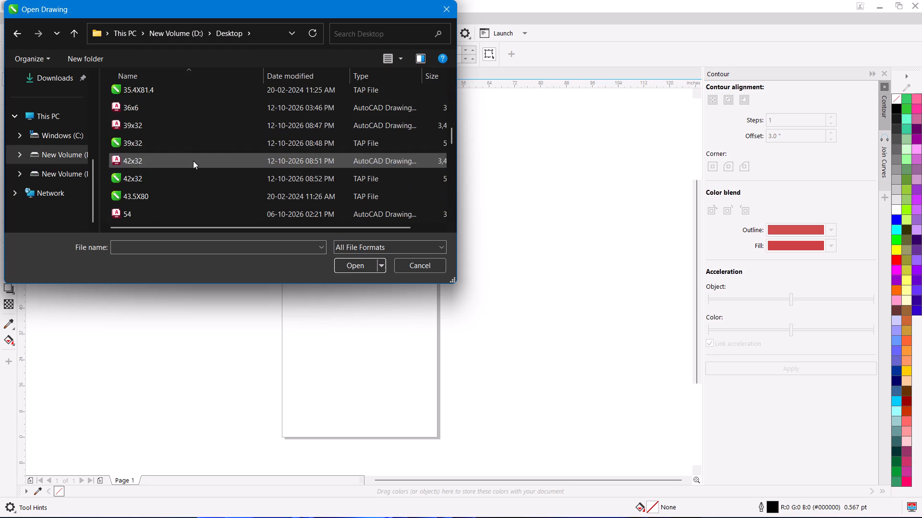
scroll(193, 161, "down", 10)
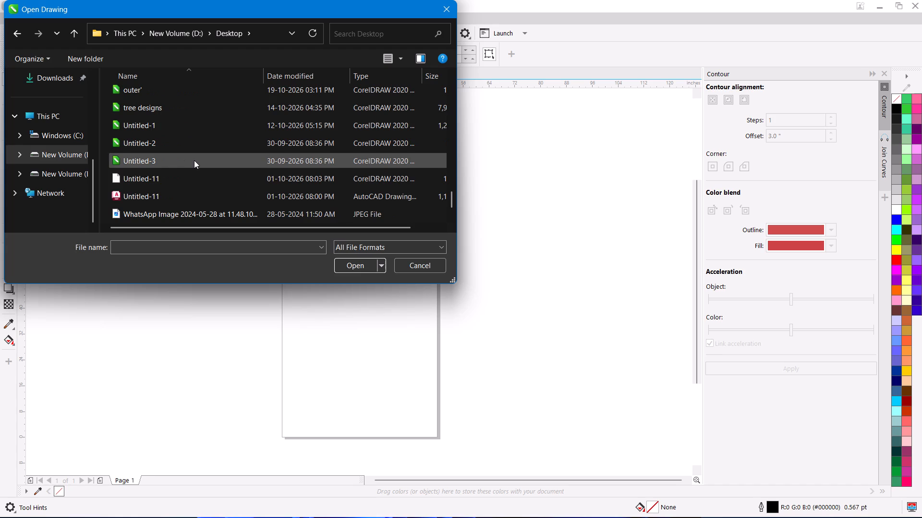
scroll(194, 160, "up", 2)
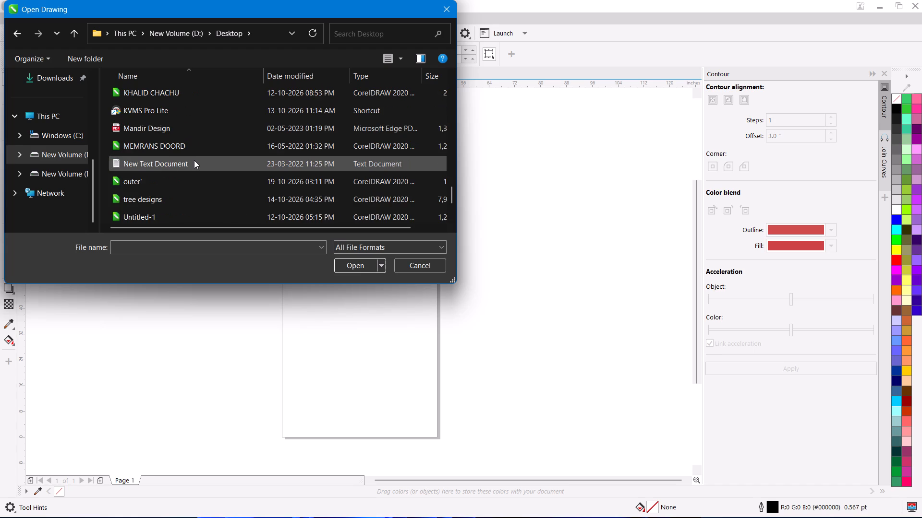
left_click(183, 132)
right_click(183, 132)
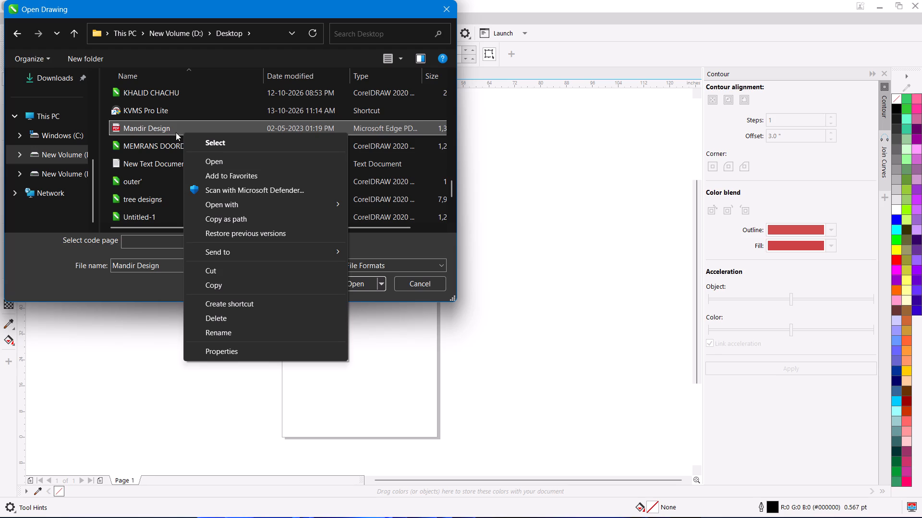
left_click(163, 127)
right_click(163, 127)
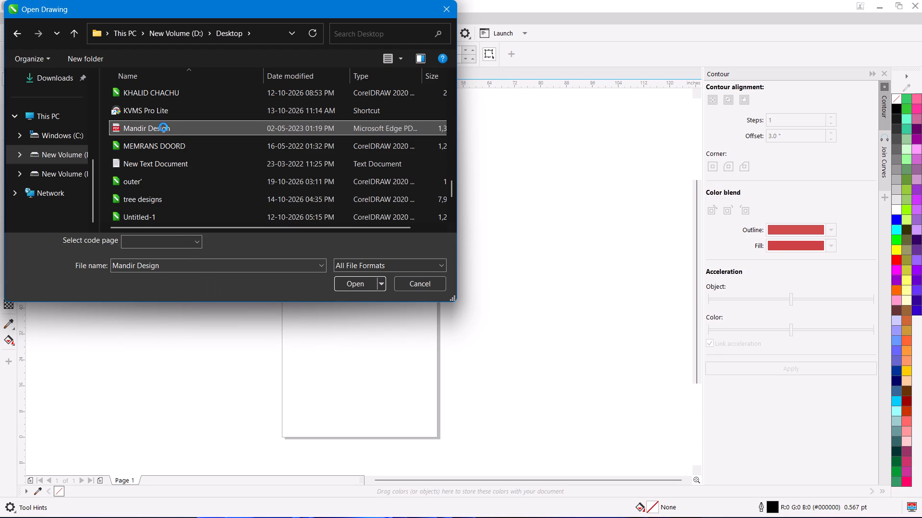
left_click(121, 327)
Look through the remaining files in drive D's Desktop folder, going to the end of the list and back to its subfolders.
scroll(175, 186, "down", 1)
scroll(178, 130, "down", 2)
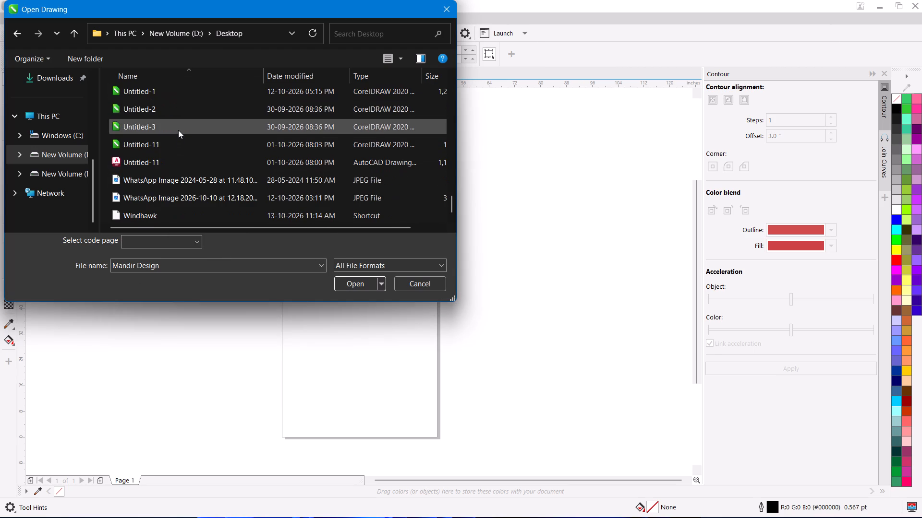
scroll(178, 130, "down", 3)
scroll(150, 205, "up", 1)
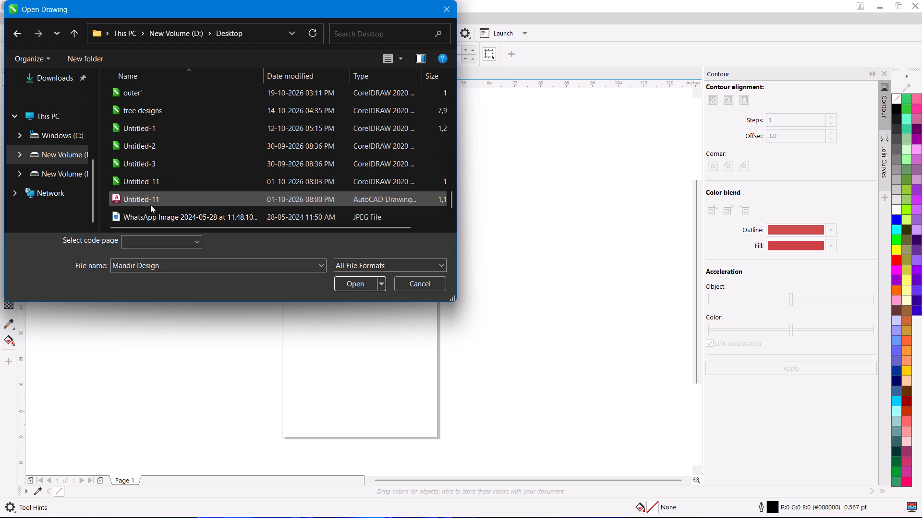
scroll(150, 205, "up", 5)
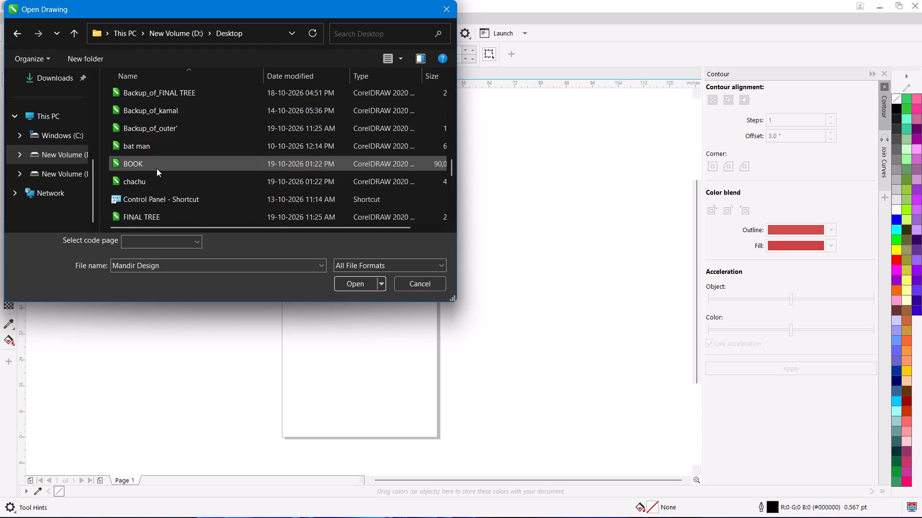
scroll(157, 163, "up", 3)
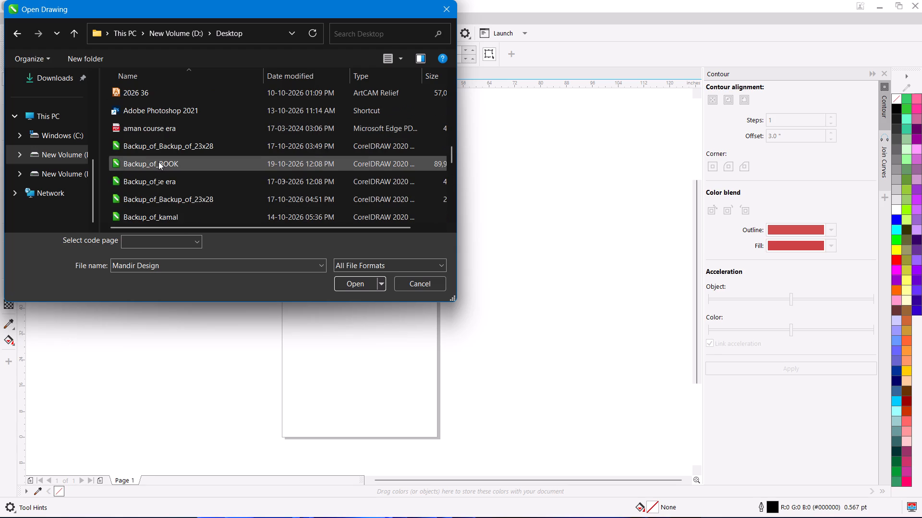
scroll(158, 162, "up", 6)
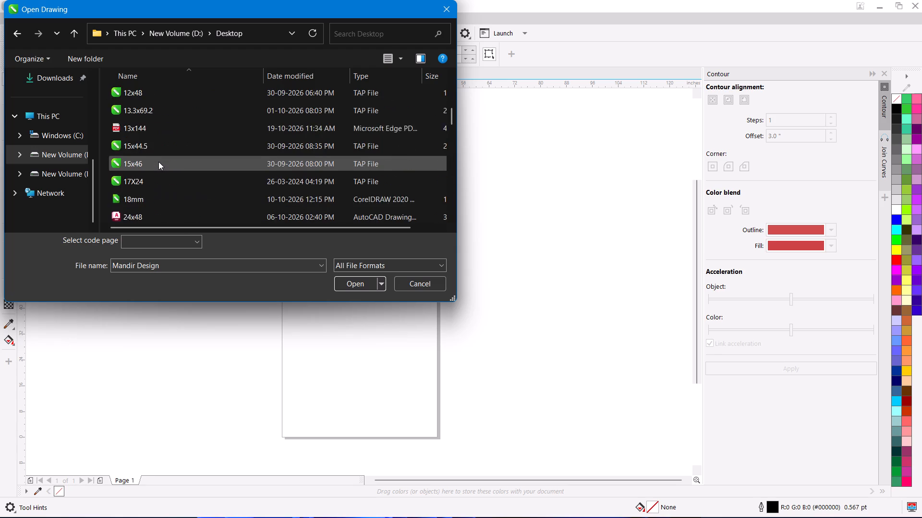
scroll(158, 162, "up", 6)
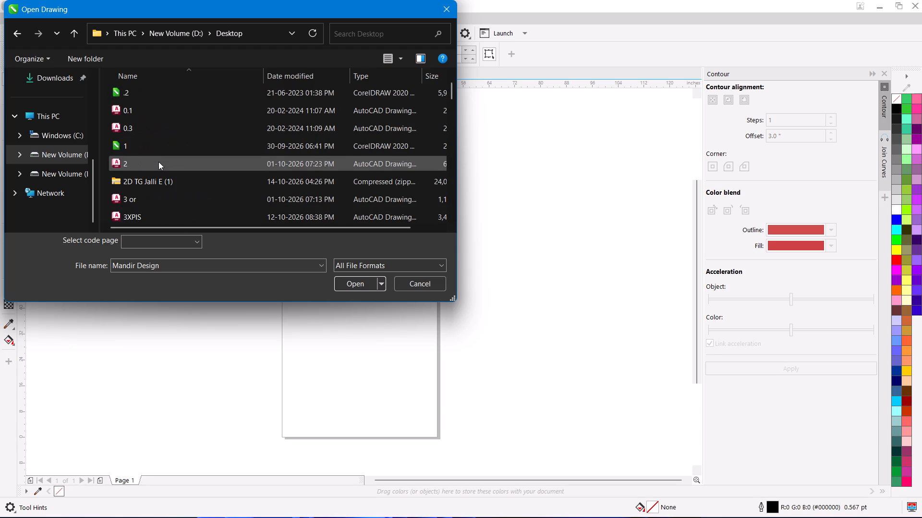
scroll(158, 162, "up", 1)
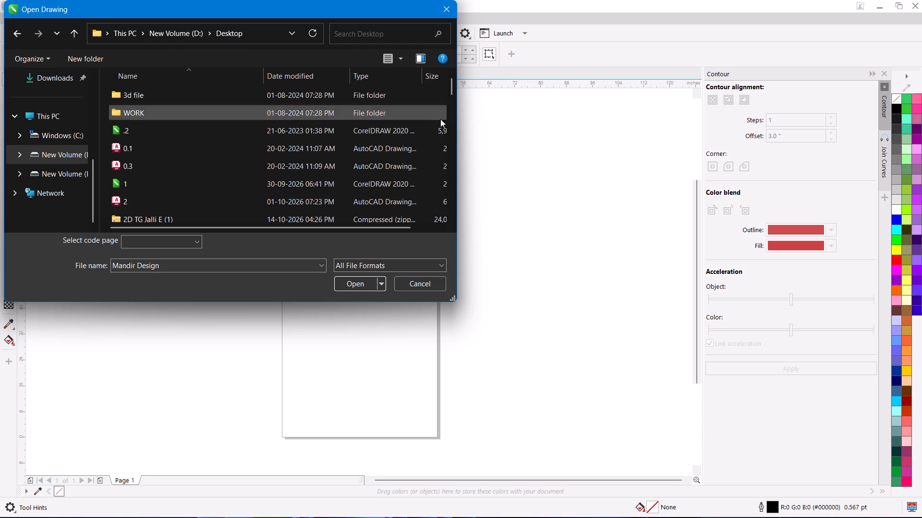
Go through the Desktop folder's file list again from the beginning down to the Mandir Design PDF.
scroll(163, 97, "down", 1)
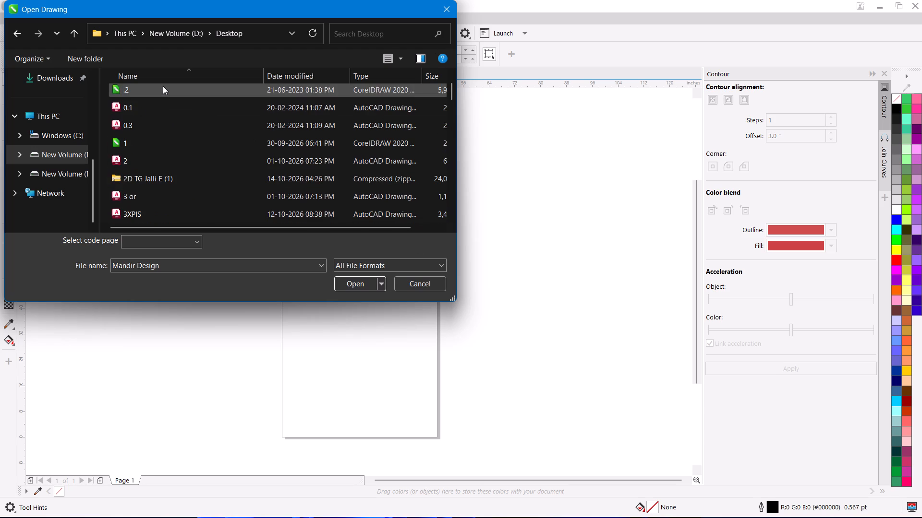
scroll(148, 144, "down", 2)
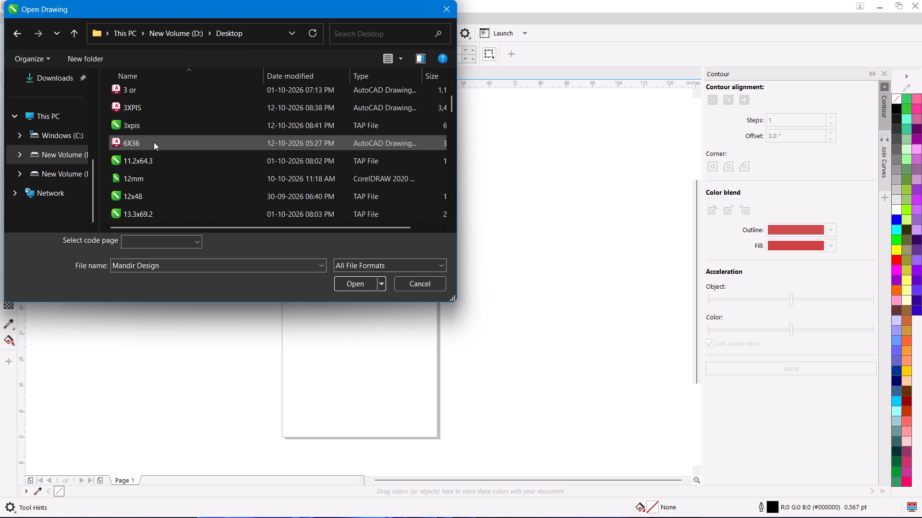
scroll(154, 142, "down", 4)
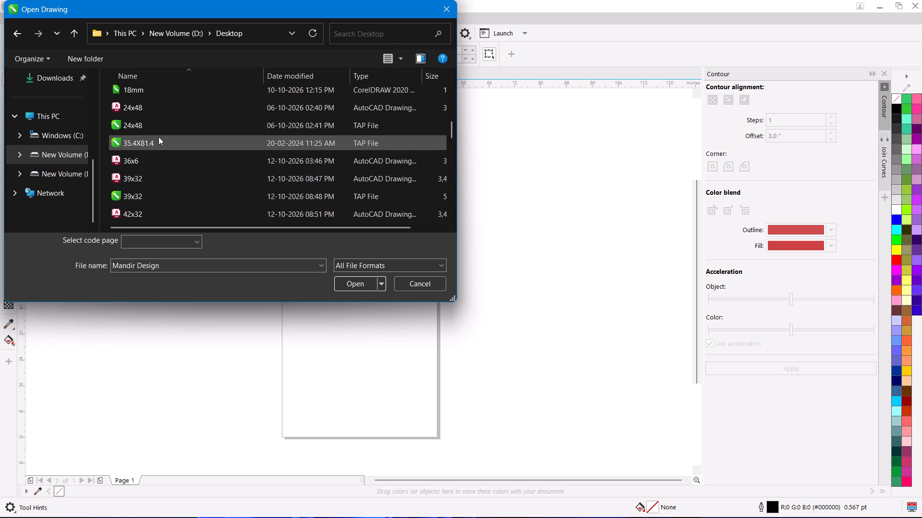
scroll(158, 137, "up", 2)
scroll(160, 134, "down", 2)
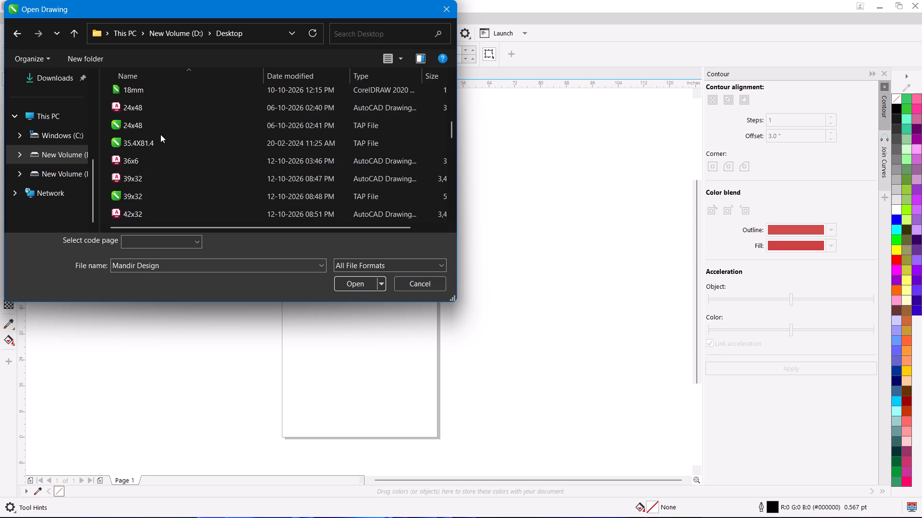
scroll(160, 134, "down", 3)
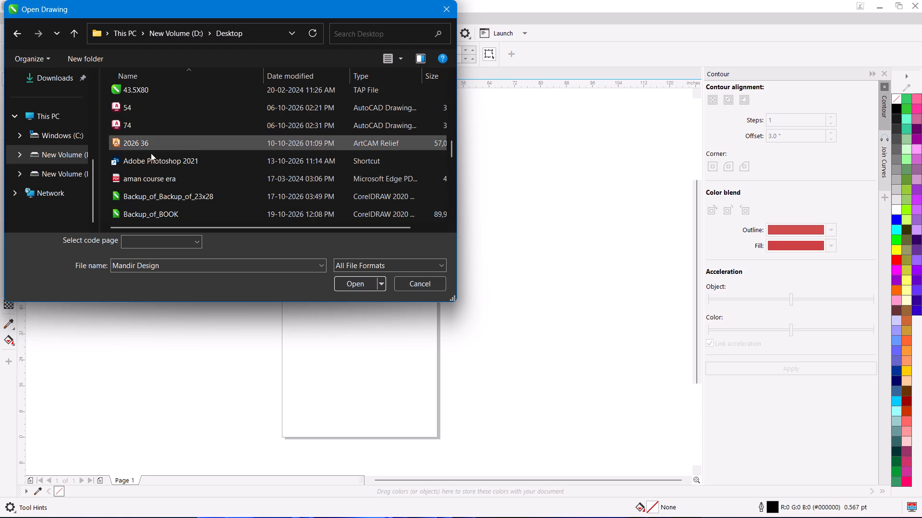
scroll(151, 177, "down", 4)
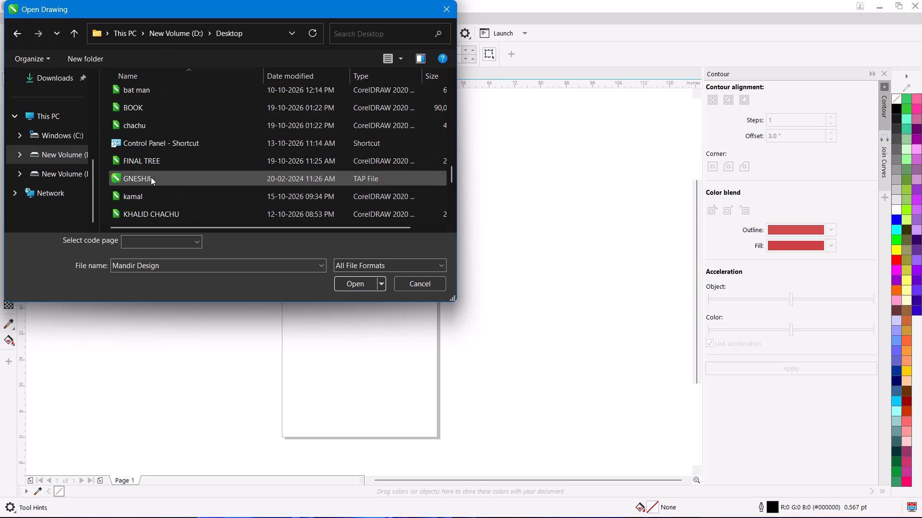
scroll(151, 177, "down", 2)
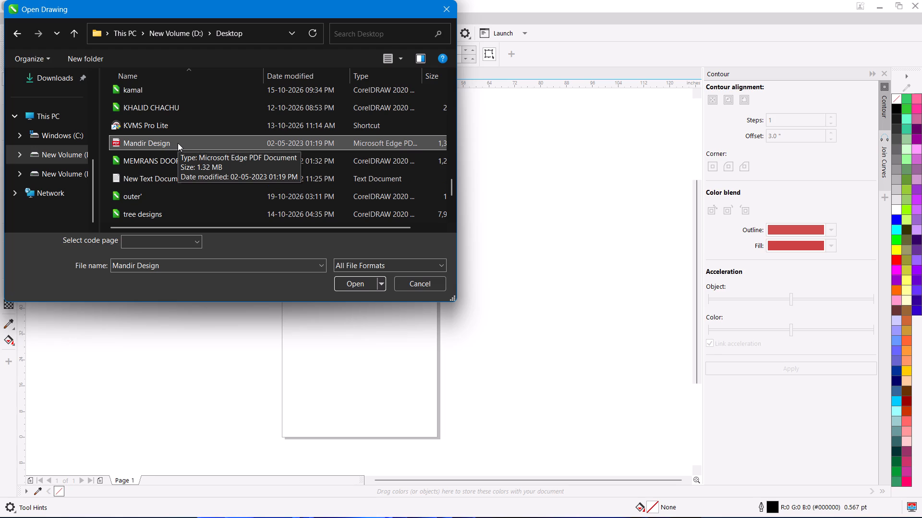
Open the Mandir Design PDF, importing its text as curves and its comments on a separate layer.
left_click(370, 286)
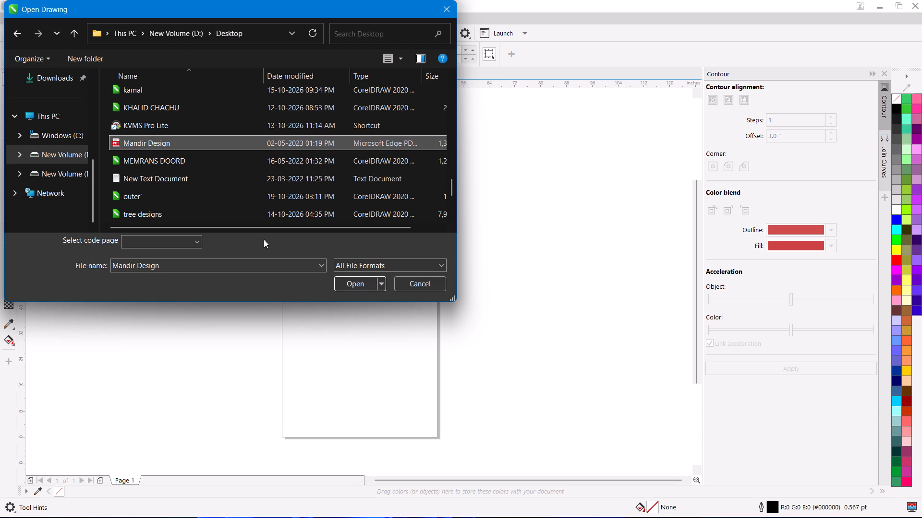
left_click(359, 281)
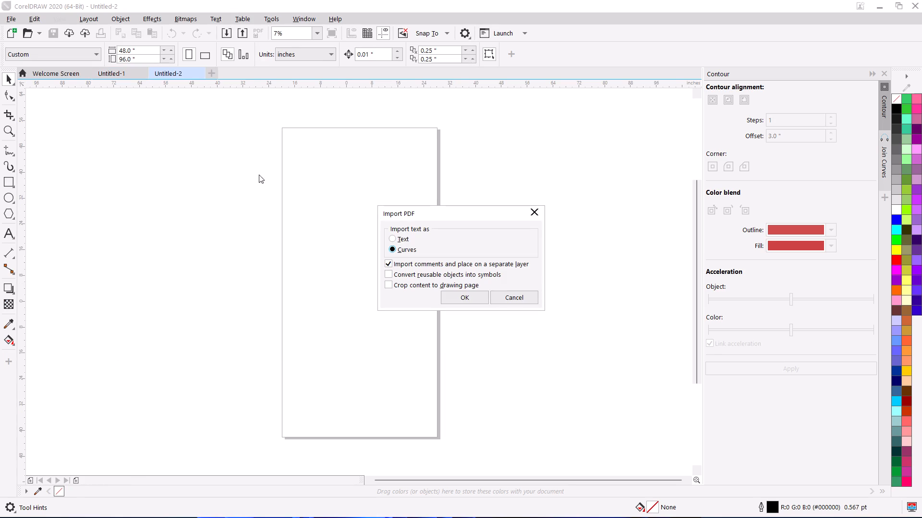
left_click(255, 149)
left_click(459, 289)
left_click(458, 294)
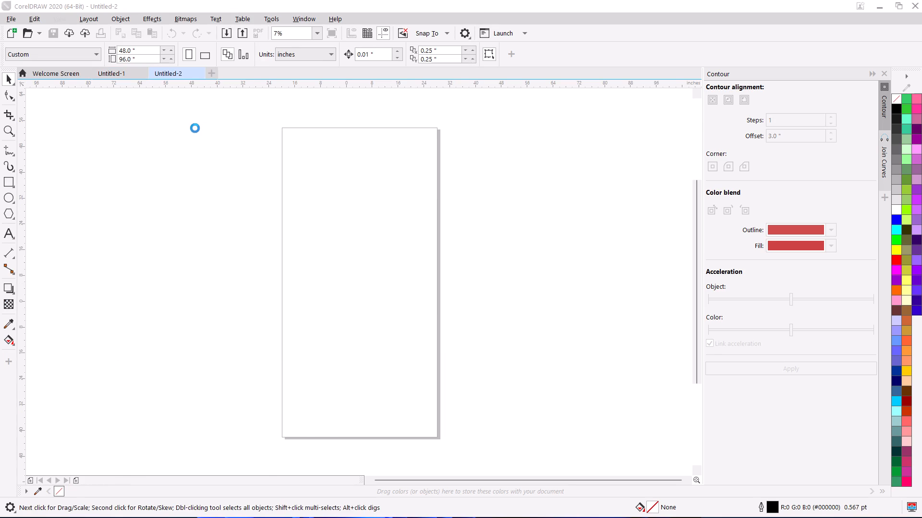
Examine the imported sheet of temple designs, particularly the stacked arch panels beside the Om mandala panels.
scroll(249, 167, "down", 4)
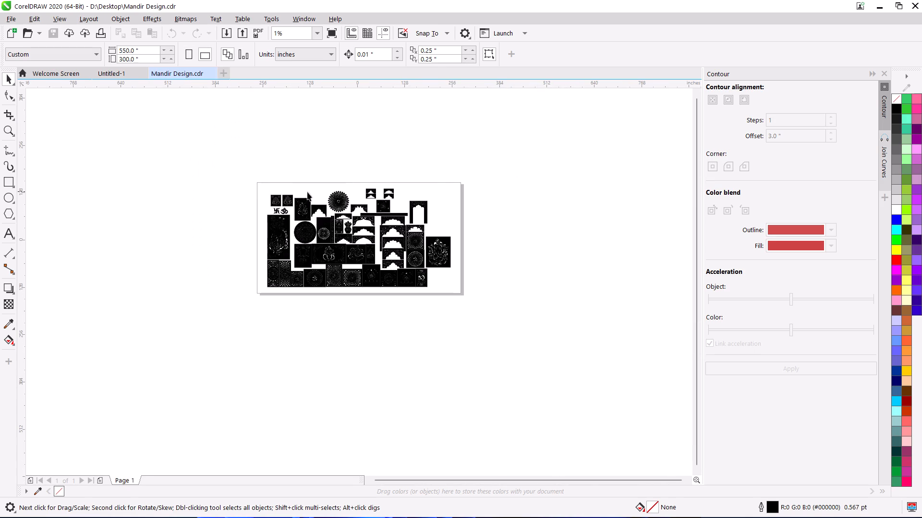
scroll(371, 200, "up", 1)
left_click(511, 195)
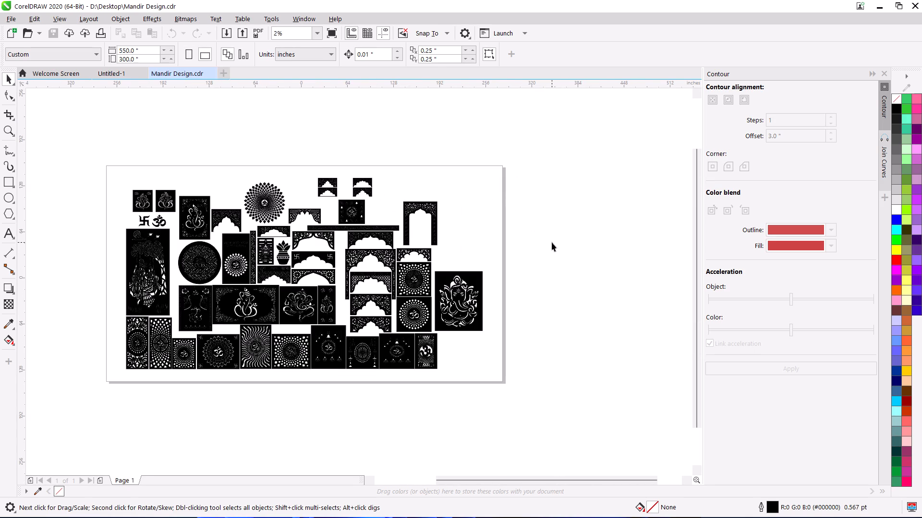
scroll(552, 242, "up", 1)
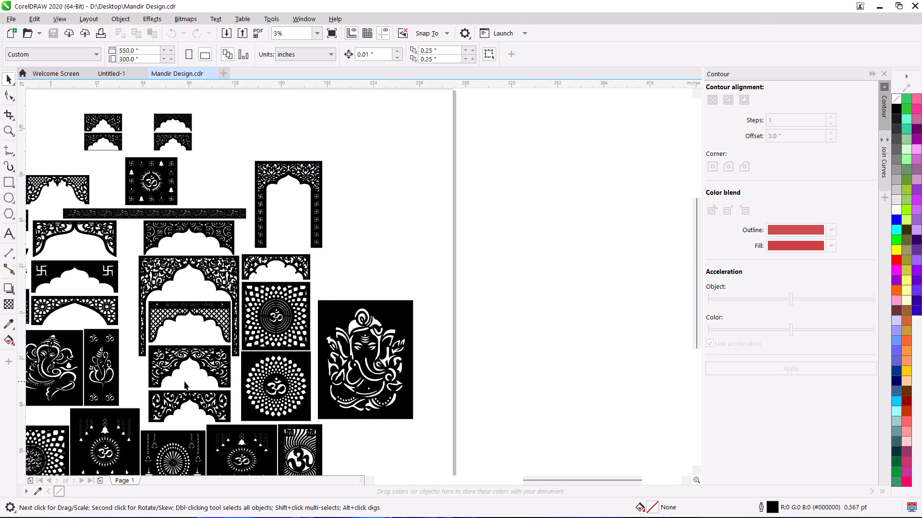
scroll(184, 381, "up", 2)
middle_click_drag(203, 303, 260, 282)
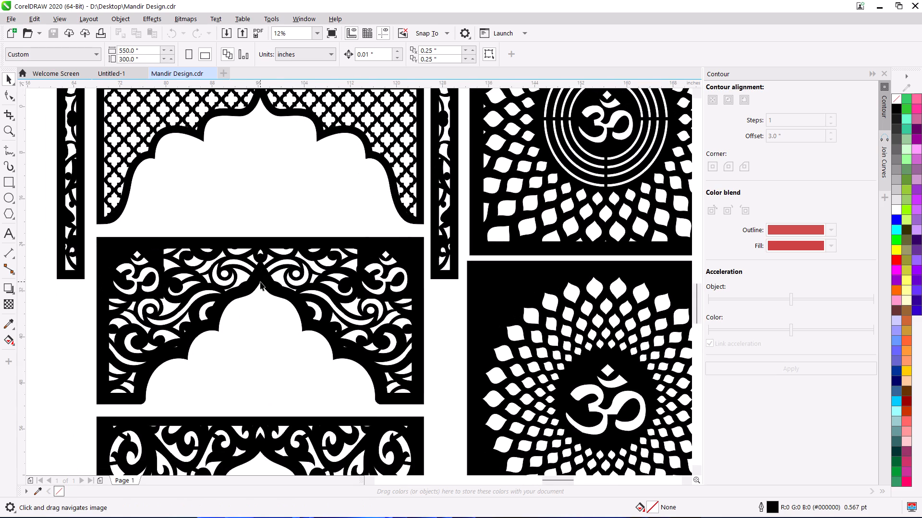
scroll(260, 282, "down", 2)
scroll(259, 335, "up", 1)
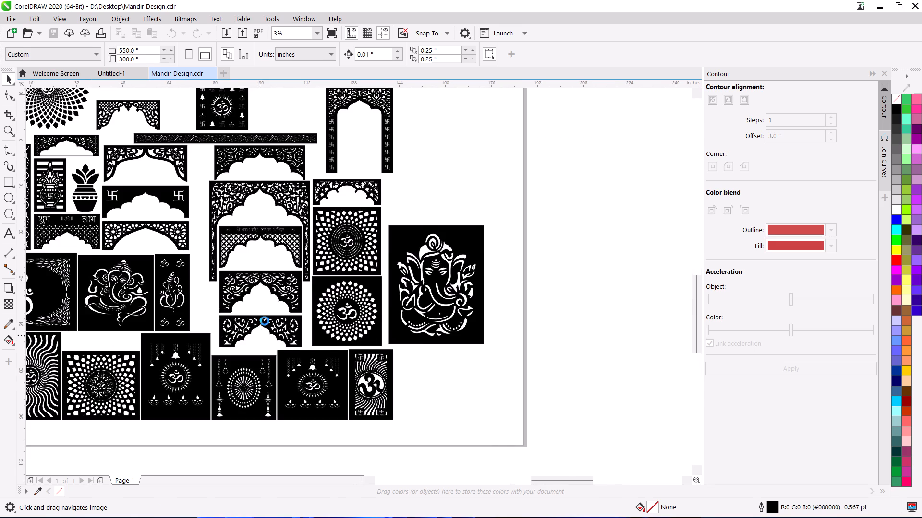
scroll(267, 316, "up", 1)
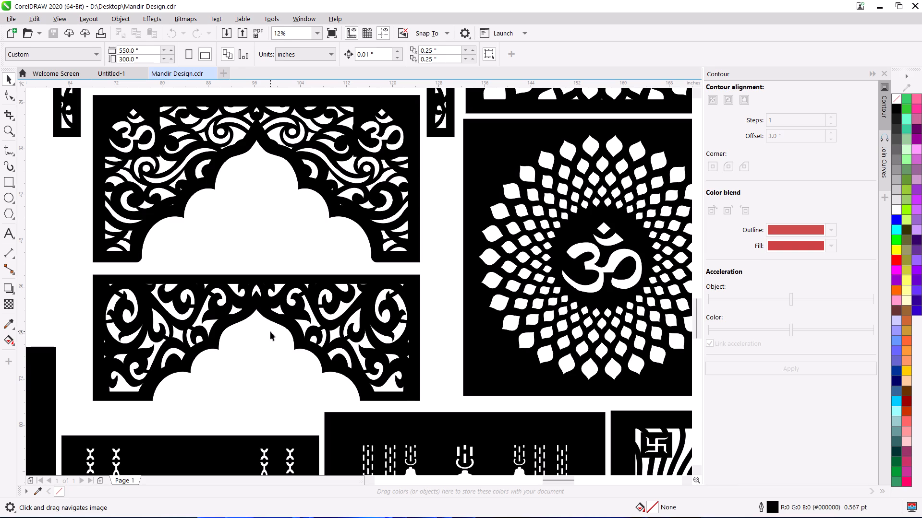
scroll(271, 332, "down", 1)
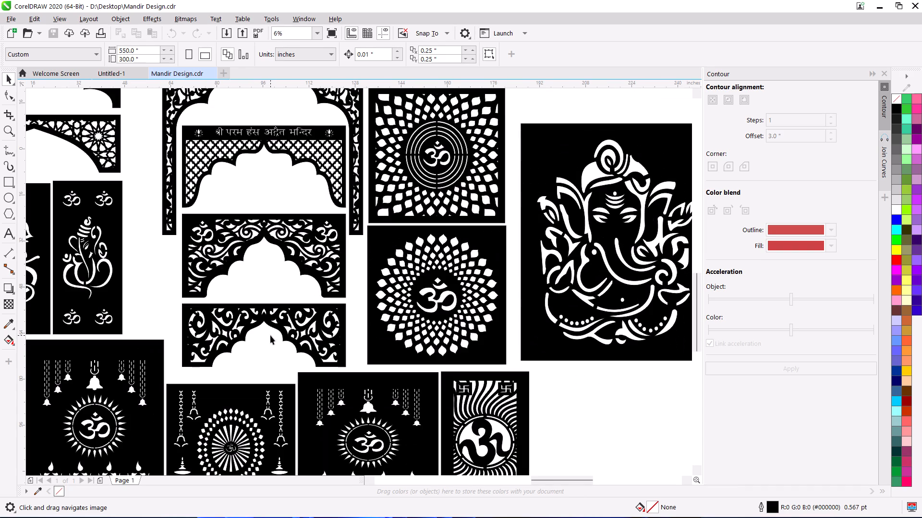
scroll(269, 336, "down", 1)
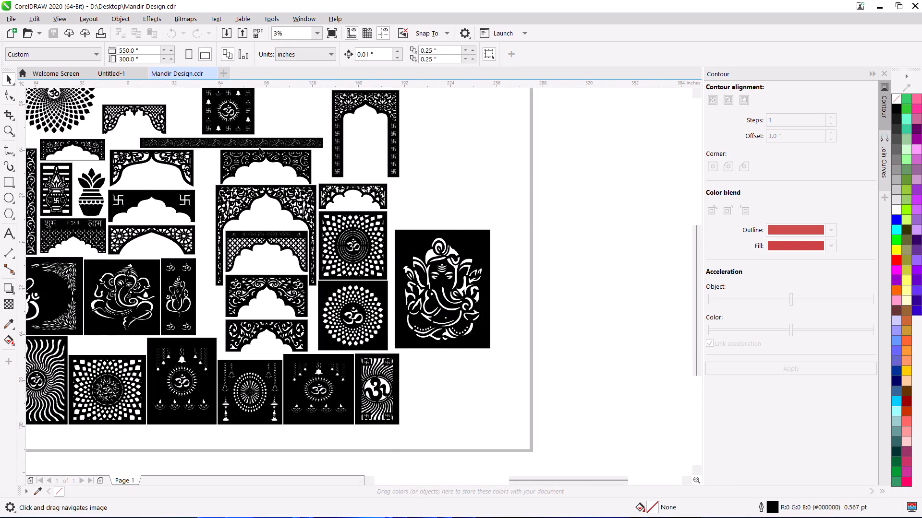
scroll(259, 150, "up", 2)
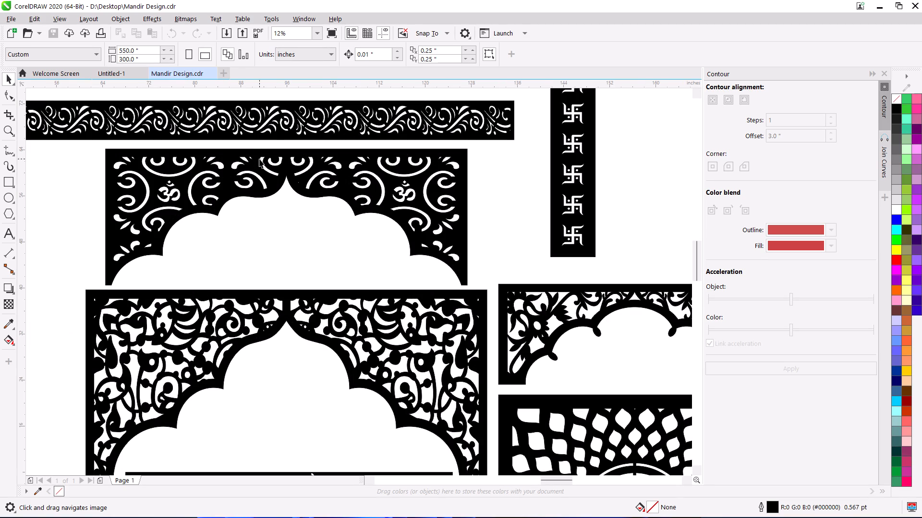
Examine the four small arch panels near the page's upper edge, above the square Om panel.
scroll(260, 166, "down", 1)
middle_click_drag(260, 178, 387, 276)
scroll(313, 231, "down", 1)
scroll(325, 157, "up", 1)
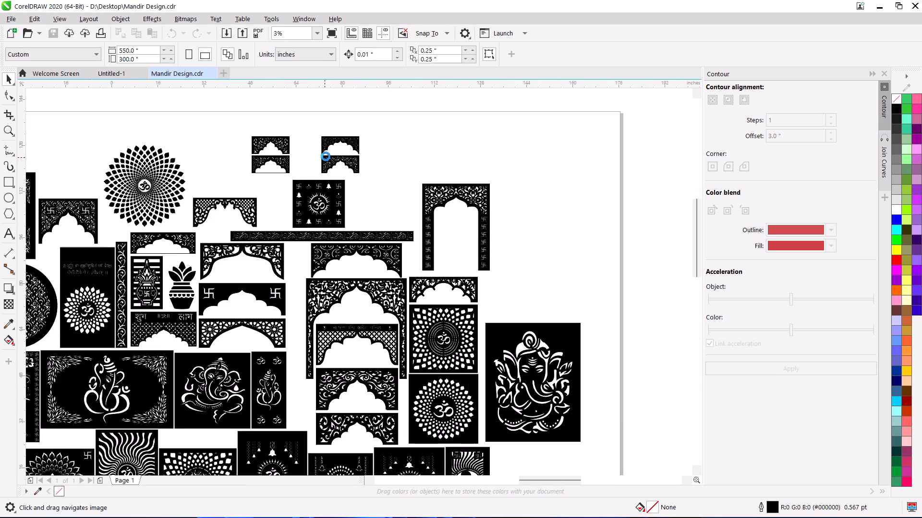
scroll(326, 156, "up", 1)
middle_click_drag(333, 153, 360, 225)
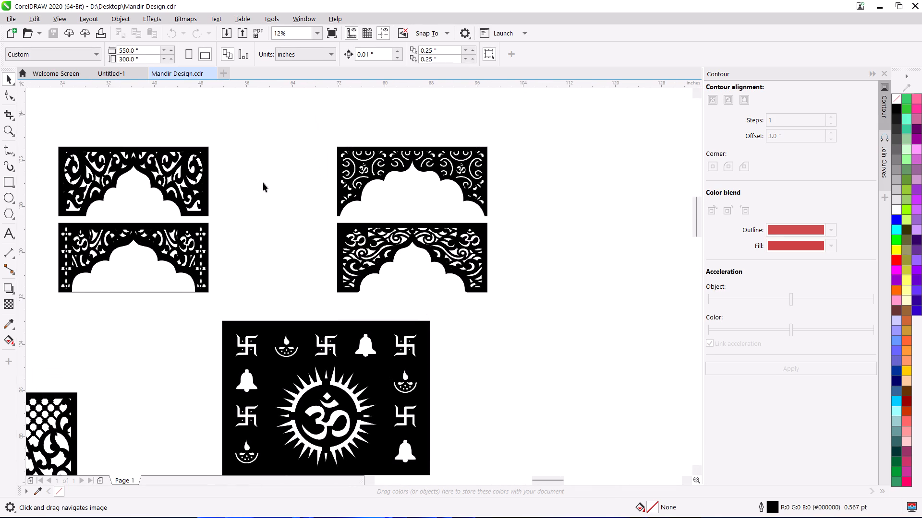
middle_click_drag(145, 197, 229, 205)
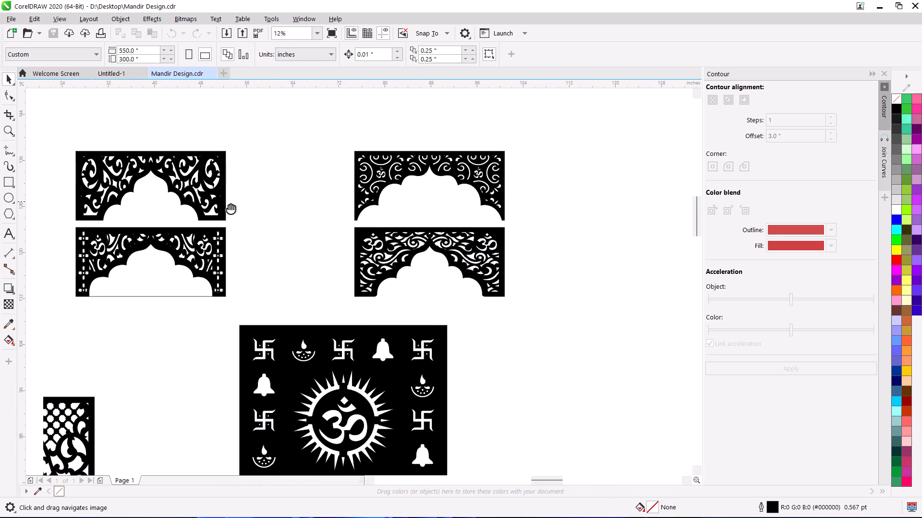
middle_click_drag(229, 205, 271, 201)
scroll(226, 235, "up", 1)
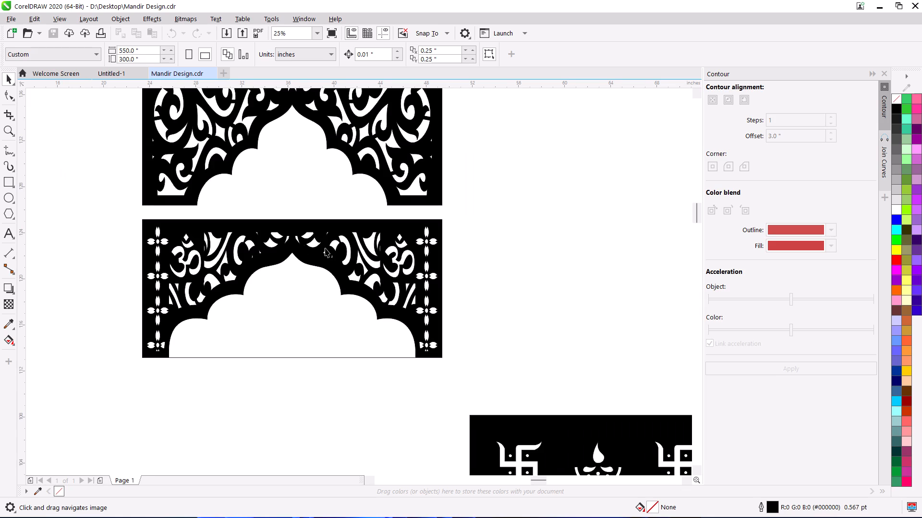
scroll(347, 259, "down", 2)
scroll(224, 326, "down", 1)
Examine the designs in the page's left half, especially the scrollwork arch with two swastikas beside the Ganesh panel.
middle_click_drag(228, 324, 370, 214)
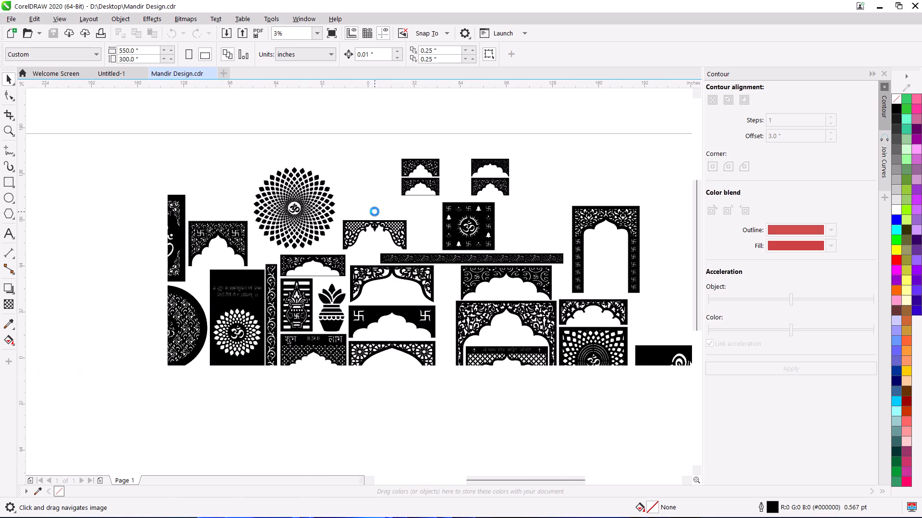
scroll(351, 262, "up", 2)
scroll(351, 229, "down", 1)
middle_click_drag(286, 290, 388, 236)
scroll(165, 153, "up", 1)
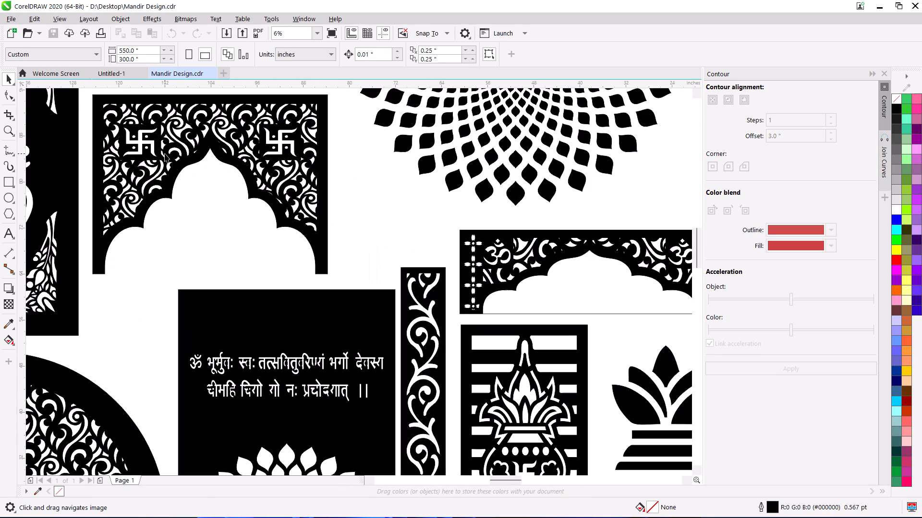
middle_click_drag(165, 154, 239, 220)
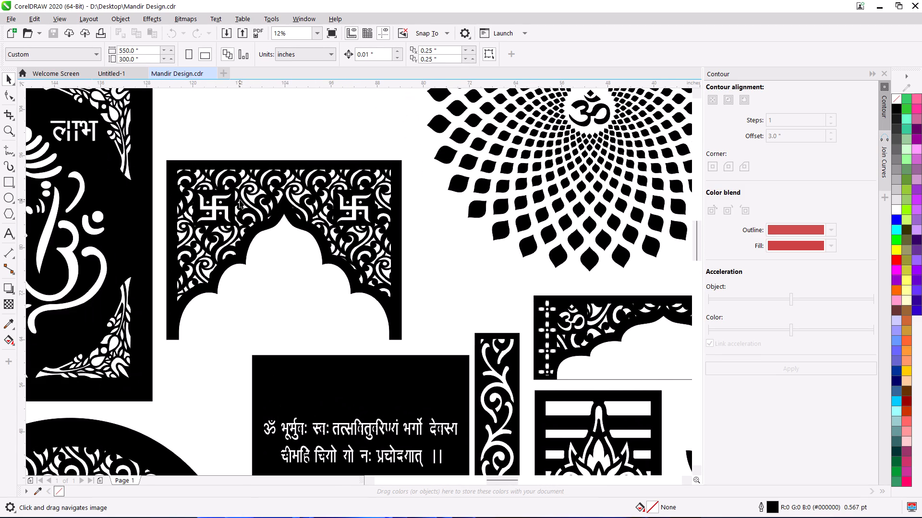
scroll(247, 191, "up", 1)
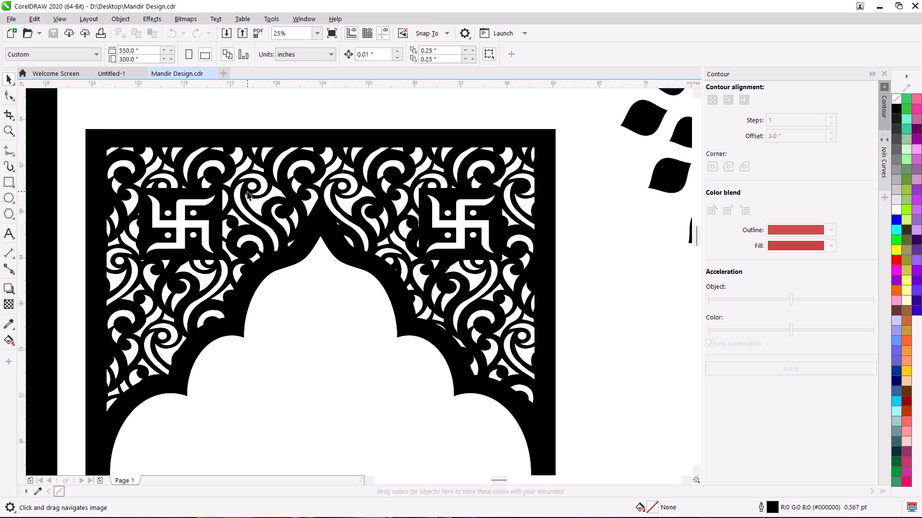
scroll(247, 191, "down", 2)
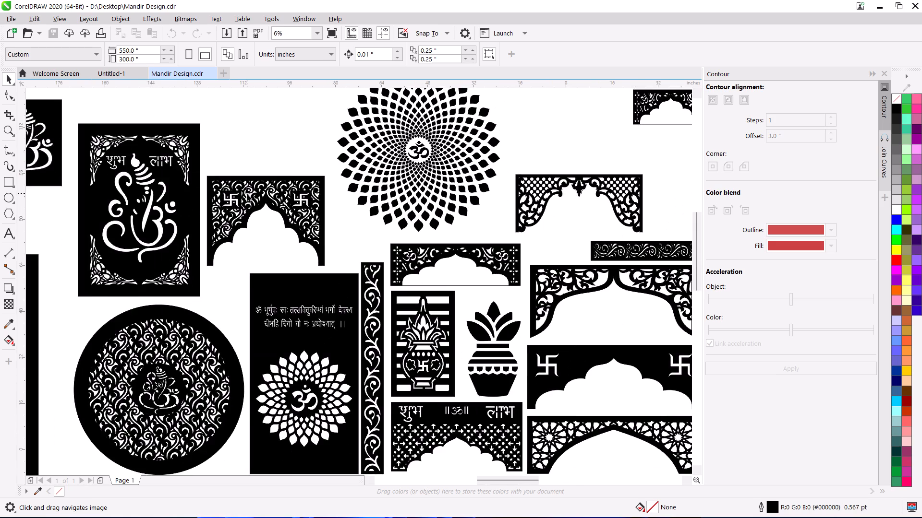
Examine the Om panels along the page's lower edge and the scrollwork arches above the bell panels.
scroll(247, 193, "down", 1)
middle_click_drag(268, 193, 349, 141)
middle_click_drag(261, 368, 264, 362)
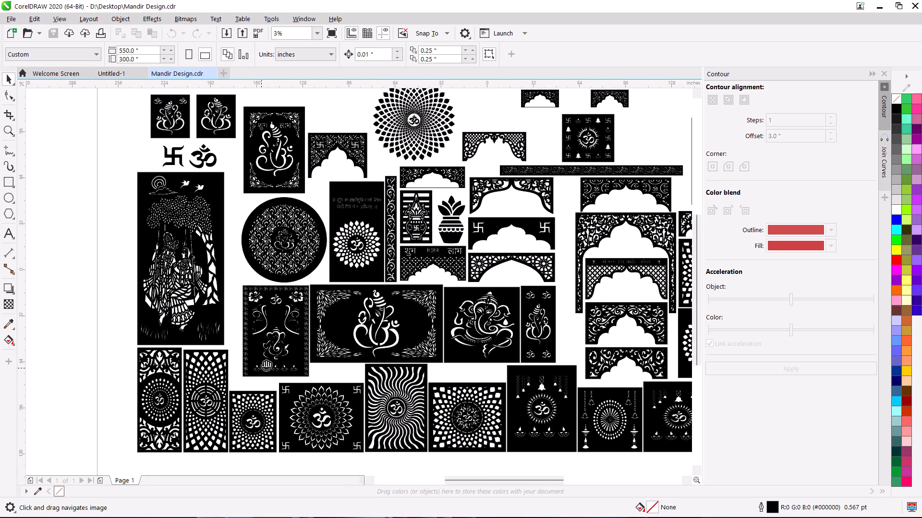
middle_click_drag(264, 362, 225, 297)
scroll(392, 341, "up", 1)
scroll(392, 341, "down", 1)
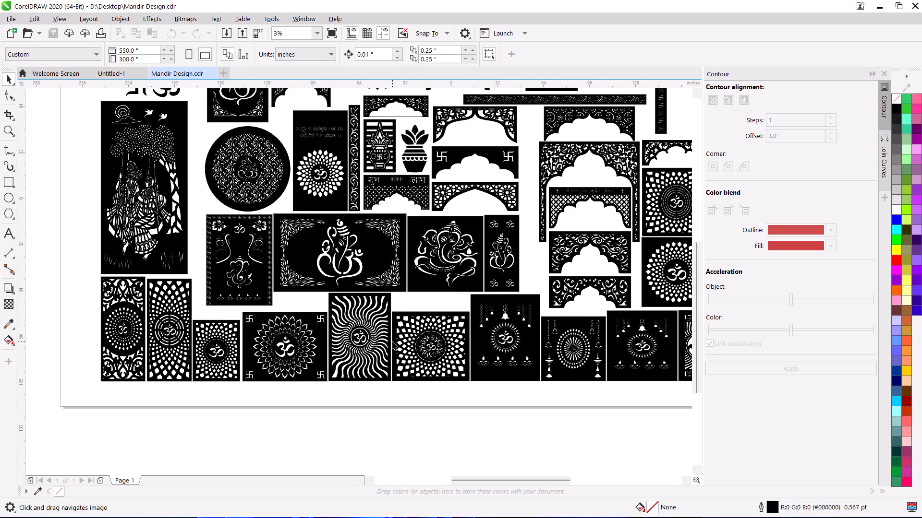
middle_click_drag(355, 341, 259, 339)
scroll(463, 341, "up", 1)
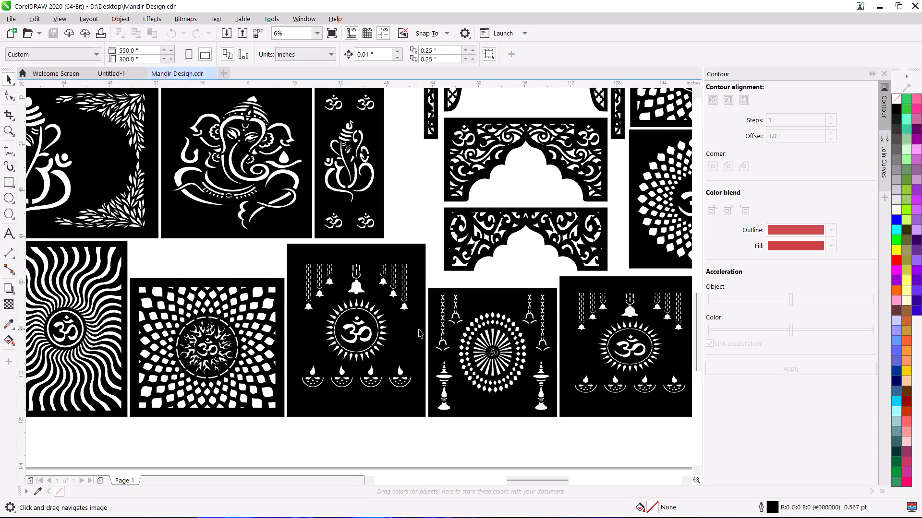
middle_click_drag(418, 329, 285, 388)
scroll(415, 299, "up", 1)
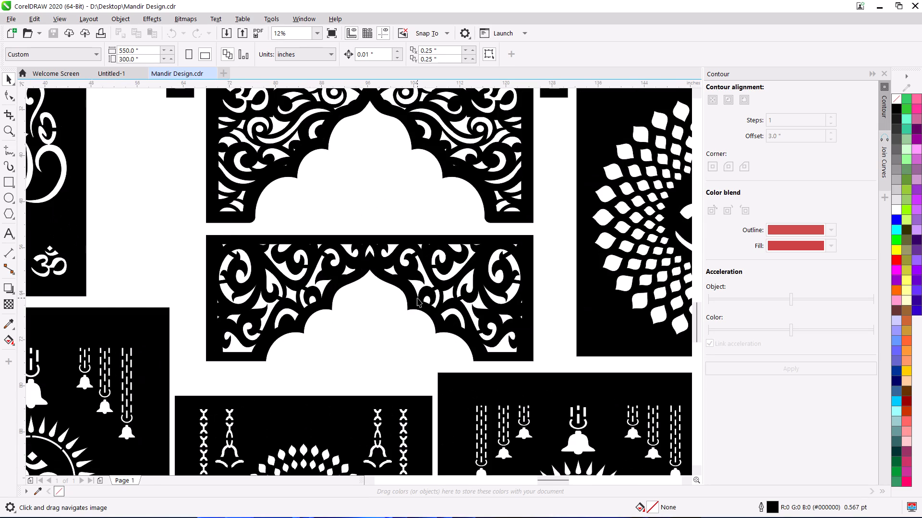
scroll(417, 298, "down", 2)
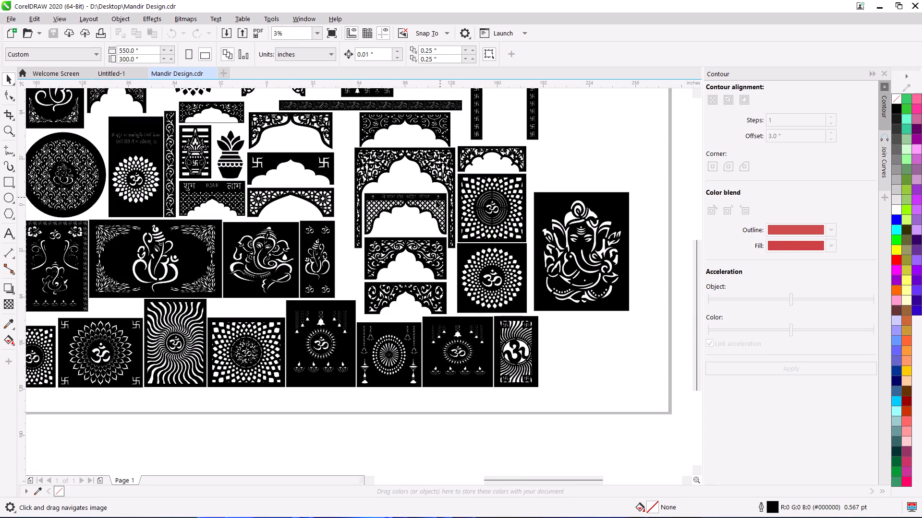
Examine the Om panels at the page's lower left and the designs around the round Ganesh panel.
scroll(434, 202, "down", 1)
middle_click_drag(426, 222, 465, 259)
scroll(465, 256, "up", 1)
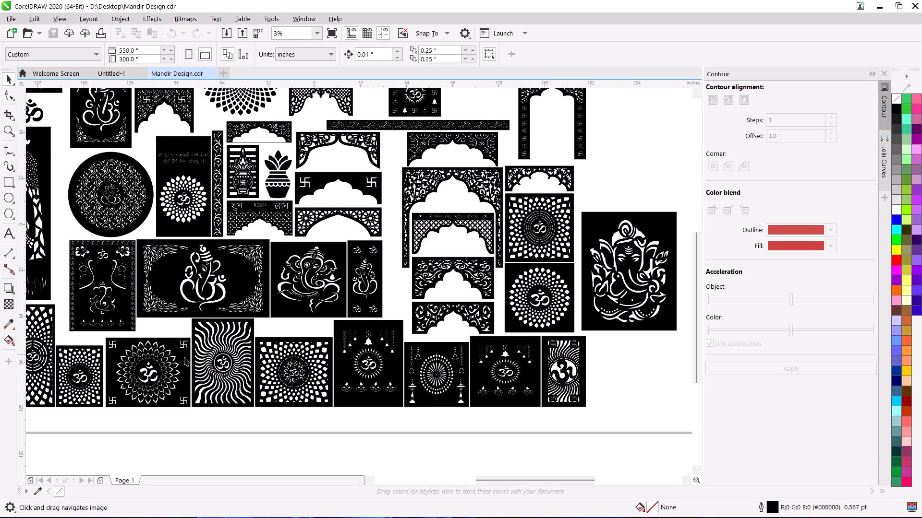
scroll(125, 369, "up", 1)
scroll(134, 365, "down", 1)
middle_click_drag(141, 365, 354, 334)
scroll(297, 334, "up", 1)
scroll(282, 323, "down", 1)
middle_click_drag(302, 275, 233, 432)
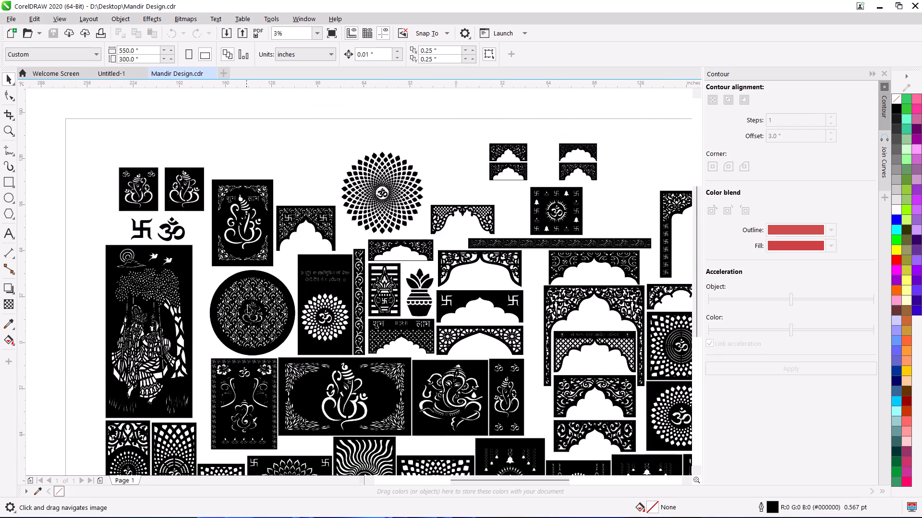
scroll(256, 289, "up", 2)
scroll(257, 288, "down", 1)
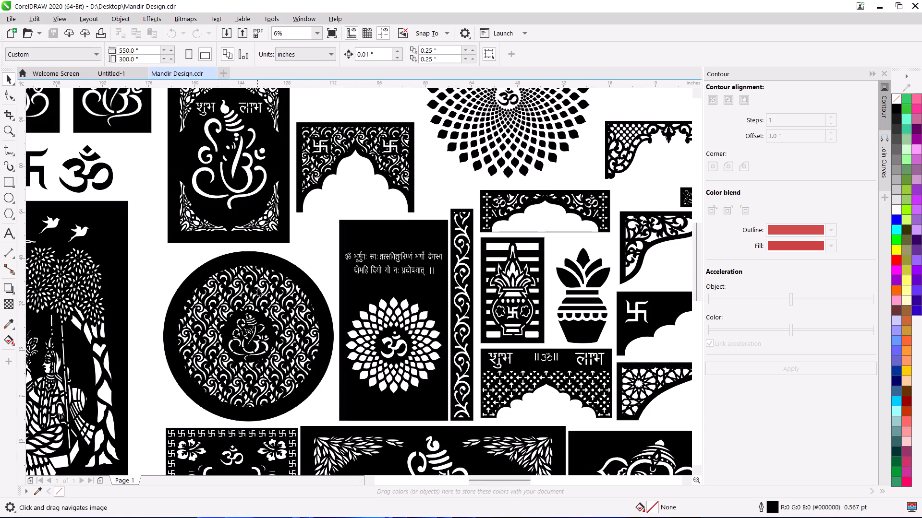
Copy the large round Om mandala from Mandir Design and paste it into the Untitled-1 document.
scroll(257, 288, "down", 1)
left_click(393, 183)
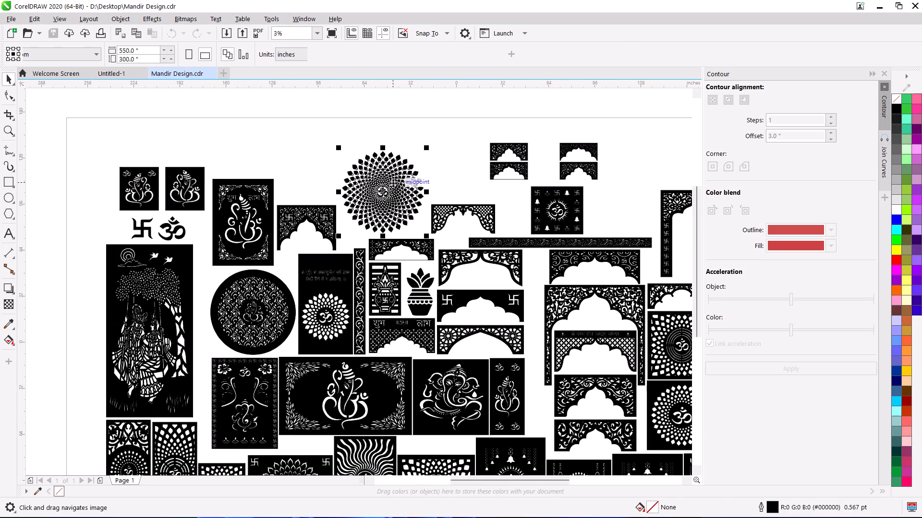
right_click(393, 183)
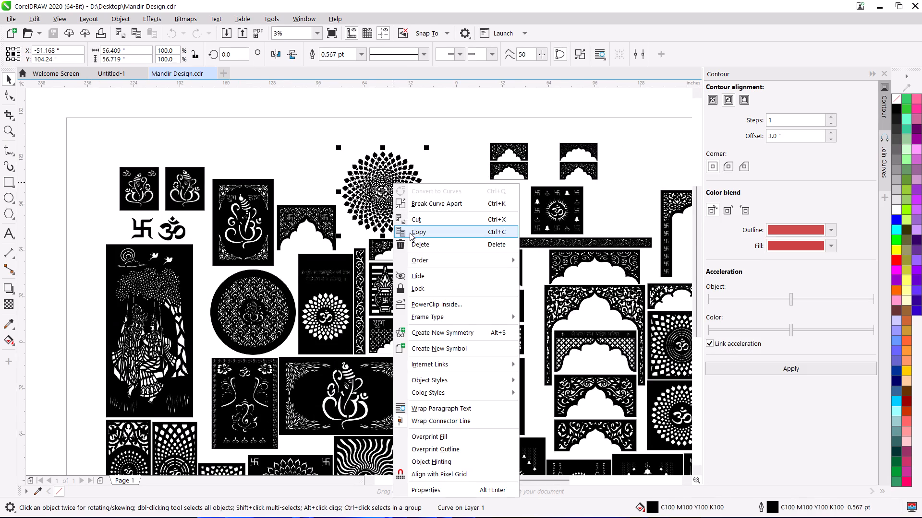
left_click(410, 233)
left_click(109, 75)
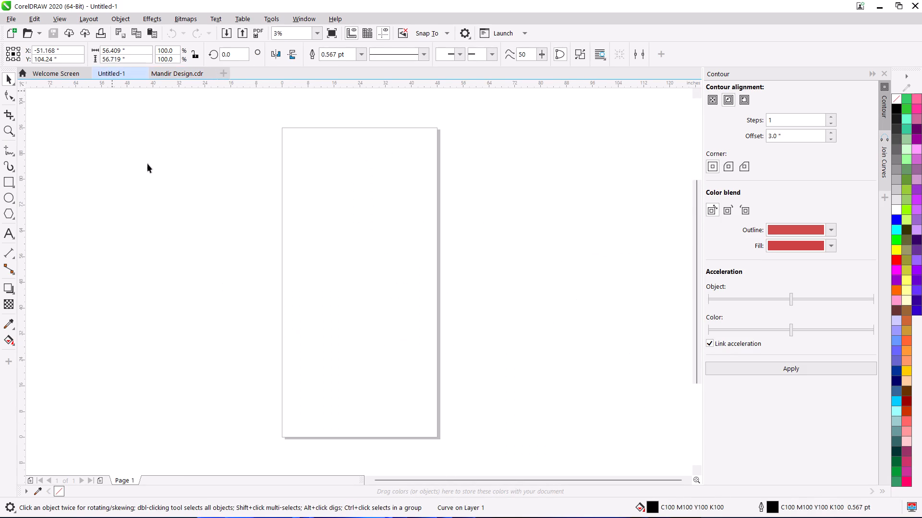
right_click(148, 164)
left_click(187, 247)
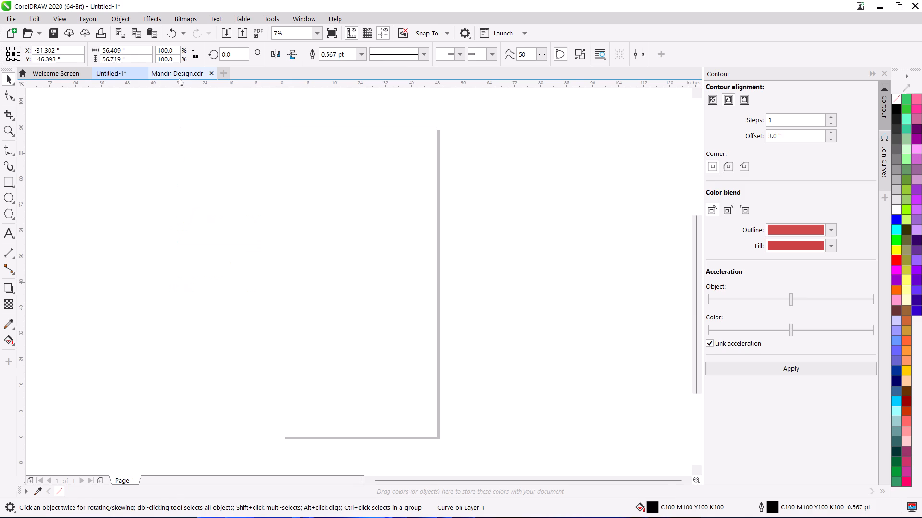
Return to the Mandir Design document and examine the two small Ganesh panels above the swastika and Om symbols.
left_click(181, 77)
scroll(186, 191, "up", 2)
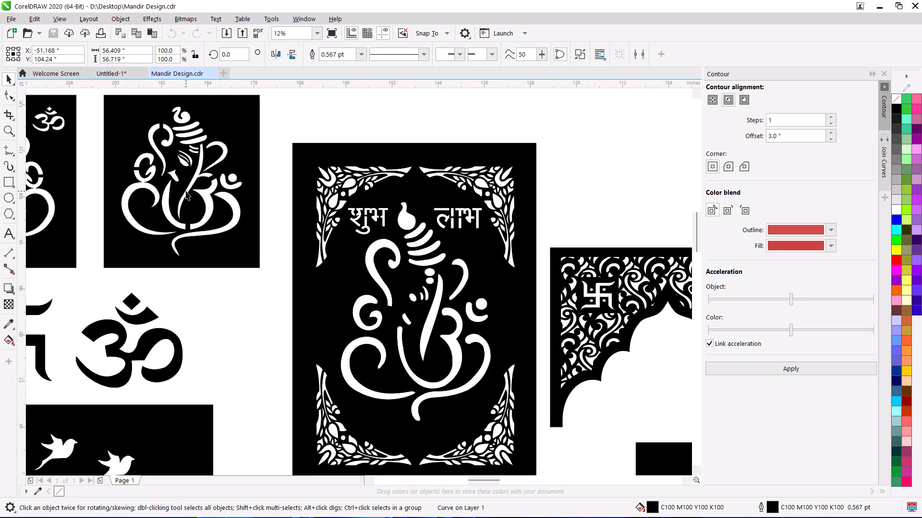
middle_click_drag(193, 199, 342, 230)
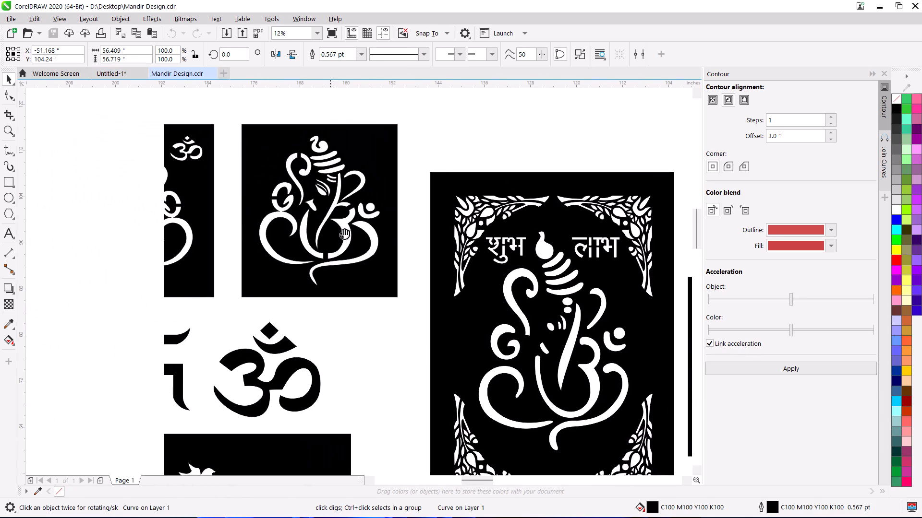
middle_click_drag(342, 230, 362, 235)
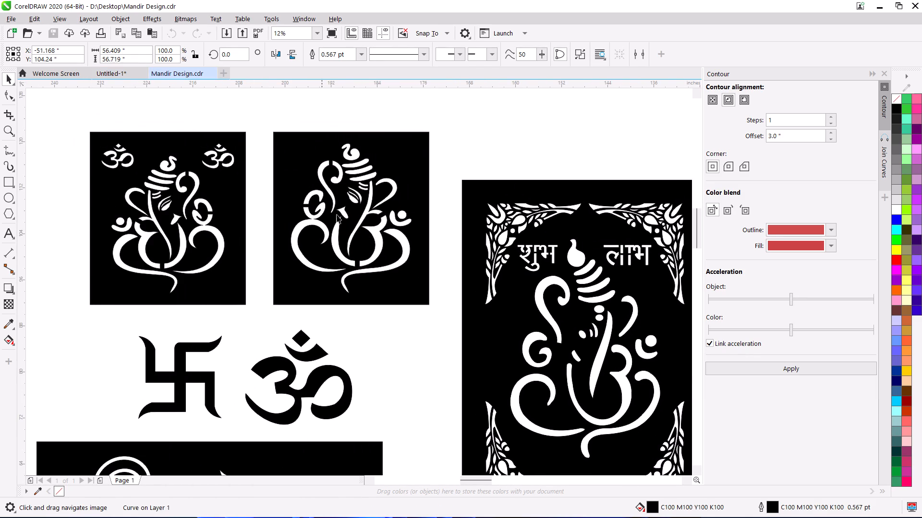
left_click(342, 213)
left_click(361, 191)
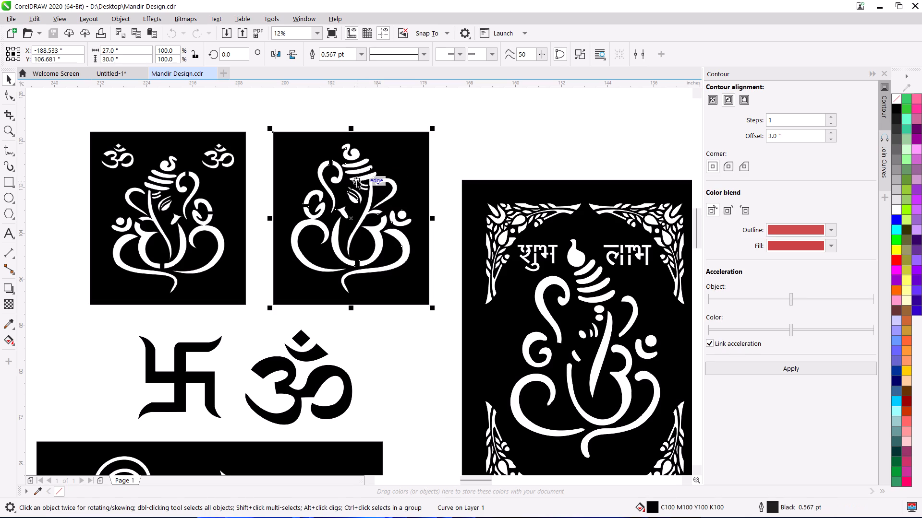
left_click(526, 140)
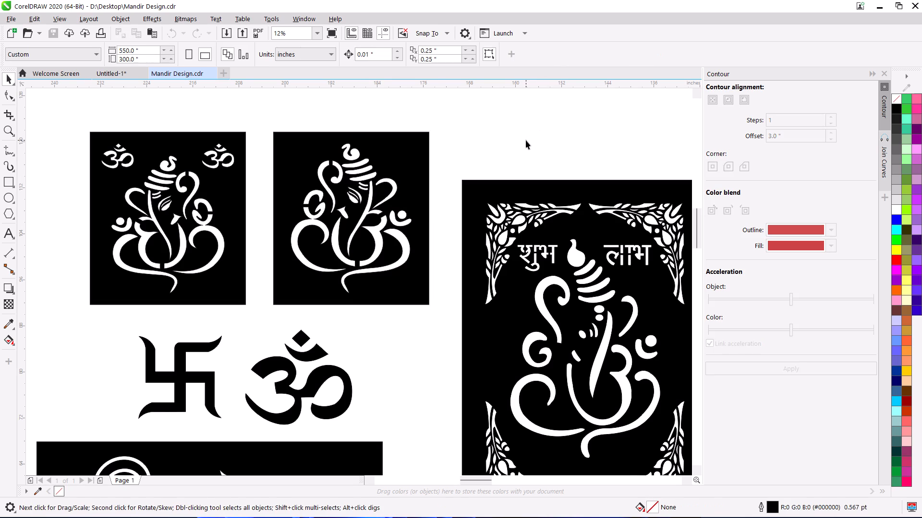
Examine the larger Ganesh panels in the middle row, from the swastika-bordered one to the narrow one with four Om symbols.
scroll(526, 140, "down", 2)
middle_click_drag(498, 232, 322, 243)
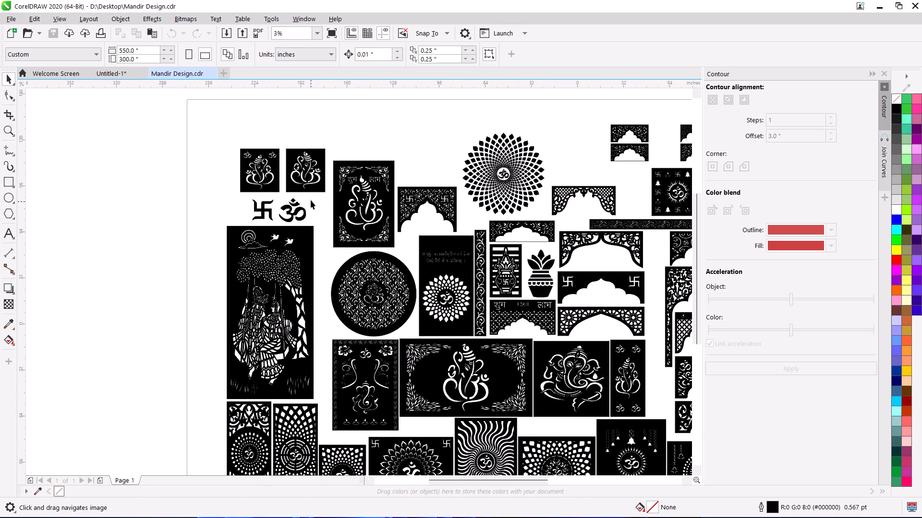
scroll(393, 407, "up", 2)
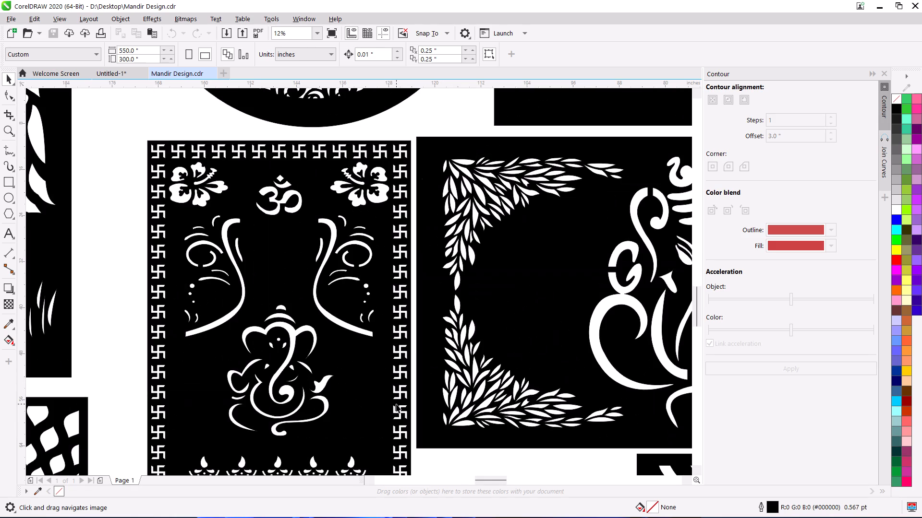
scroll(396, 403, "down", 1)
middle_click_drag(396, 403, 235, 377)
scroll(420, 340, "down", 1)
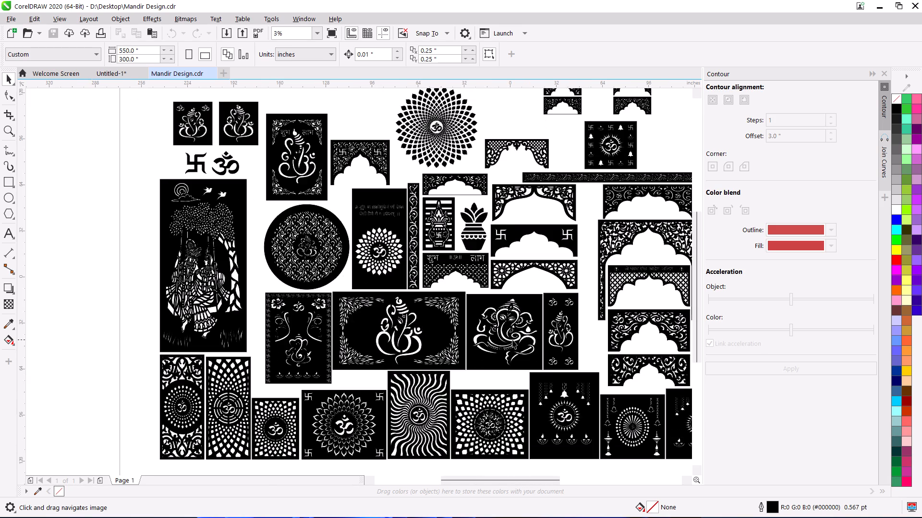
scroll(576, 344, "up", 1)
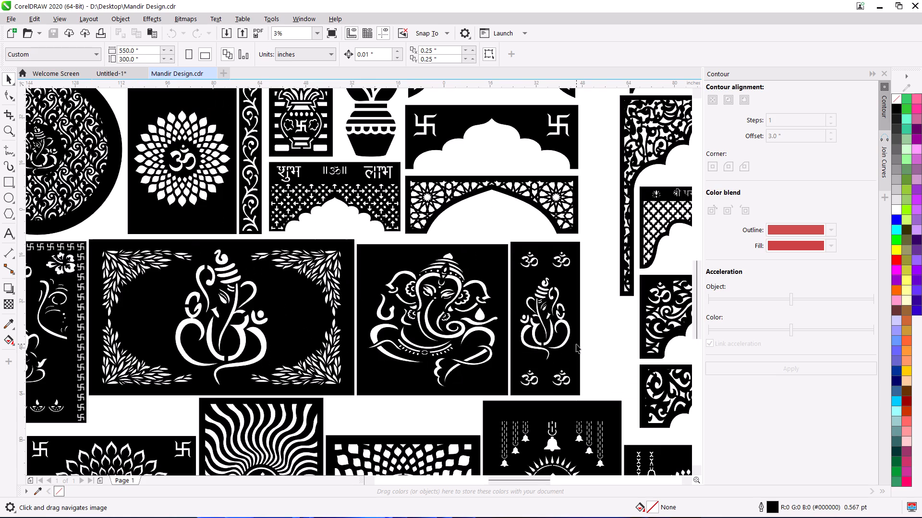
scroll(576, 344, "up", 1)
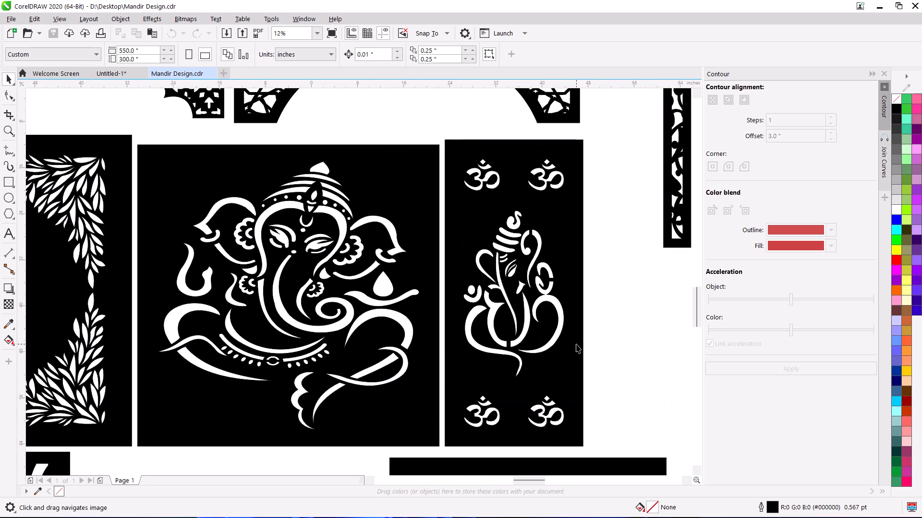
scroll(576, 344, "down", 2)
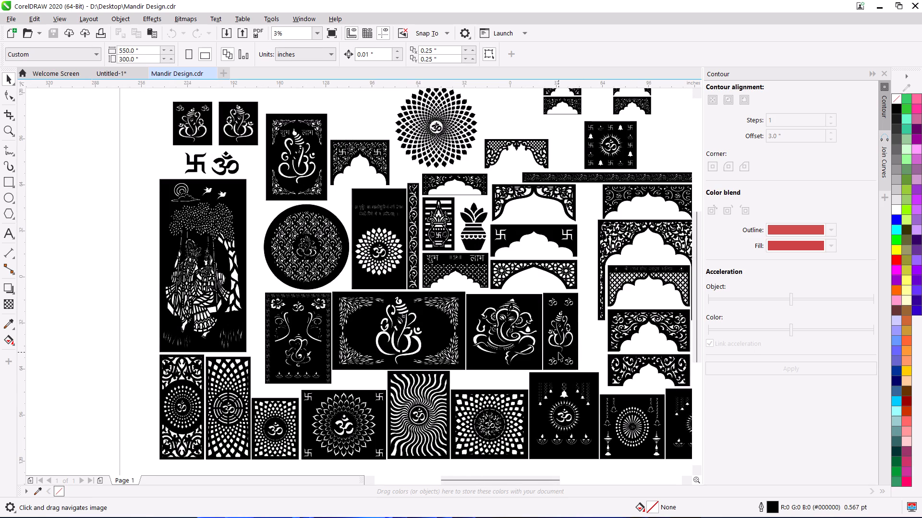
Copy the small Ganesh panel without Om symbols, directly above the Om sign, and paste it into Untitled-1.
scroll(279, 153, "up", 1)
middle_click_drag(299, 178, 307, 187)
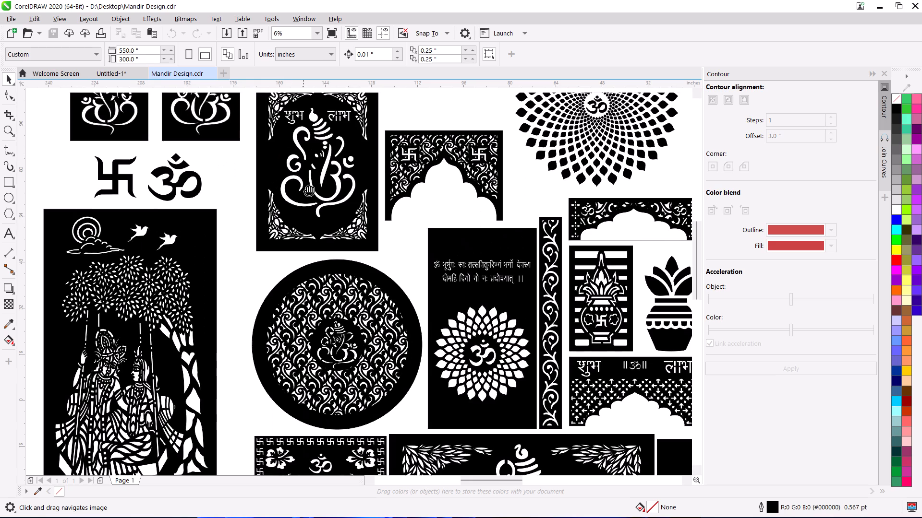
middle_click_drag(307, 187, 367, 301)
scroll(173, 187, "up", 2)
scroll(309, 143, "down", 1)
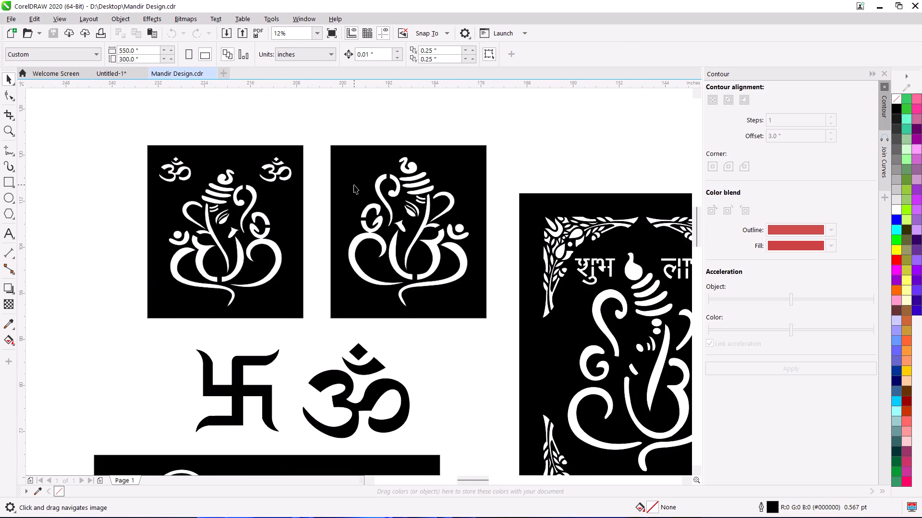
left_click(354, 185)
right_click(354, 185)
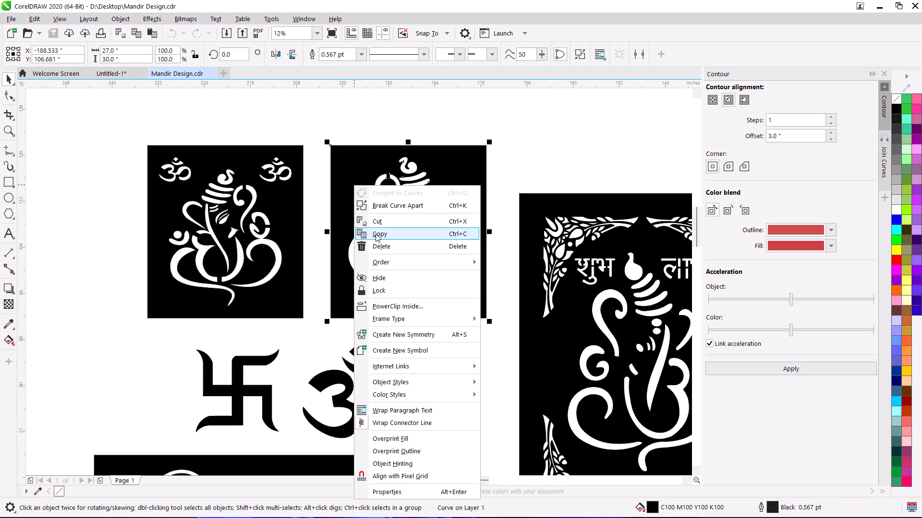
left_click(376, 234)
left_click(126, 73)
right_click(240, 184)
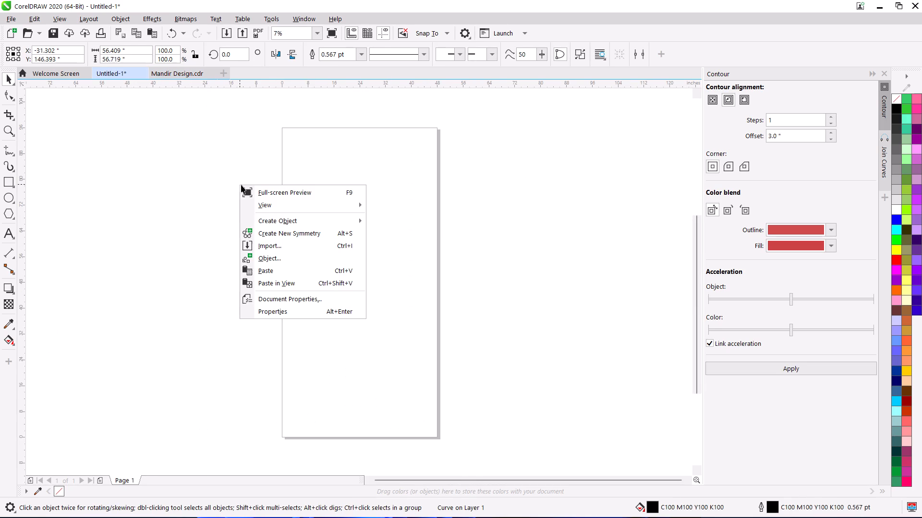
left_click(267, 275)
Copy the 48 × 60 inch Om panel with hanging bells and diyas from Mandir Design and paste it into Untitled-1.
left_click(165, 76)
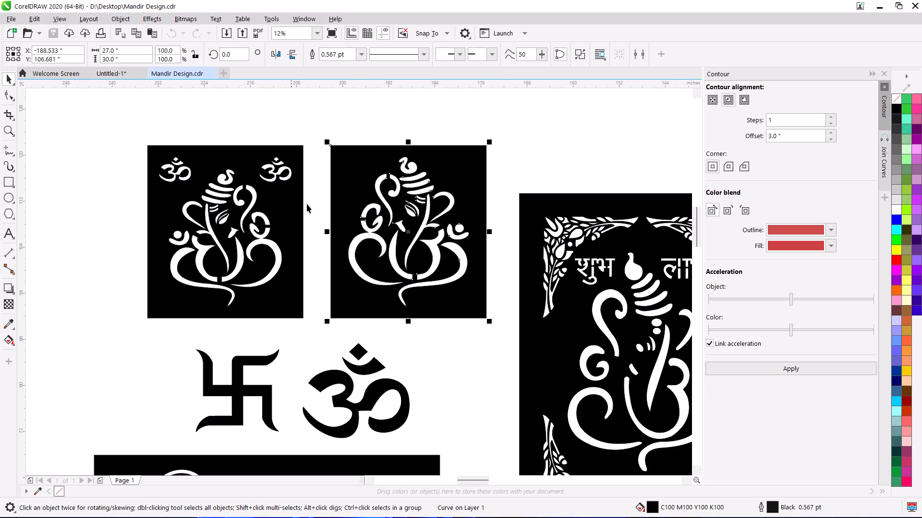
scroll(365, 274, "down", 3)
middle_click_drag(412, 290, 254, 258)
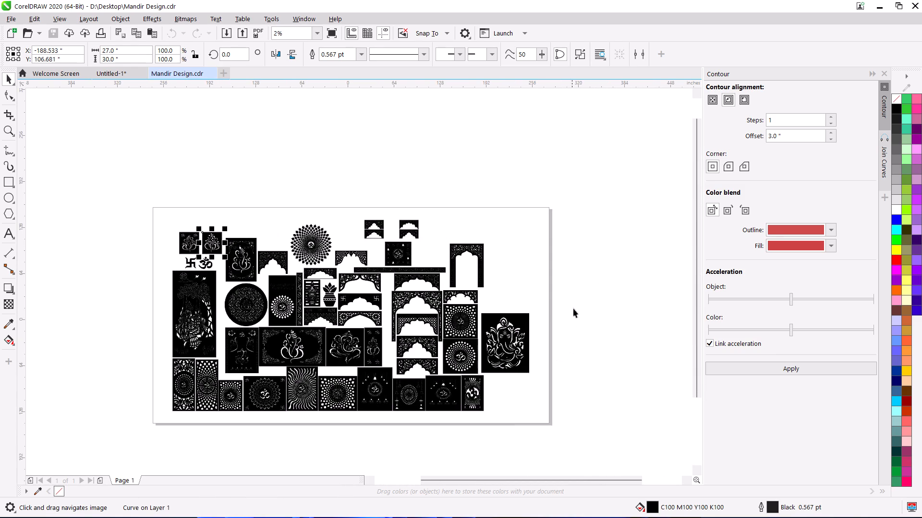
left_click(548, 288)
scroll(357, 380, "up", 1)
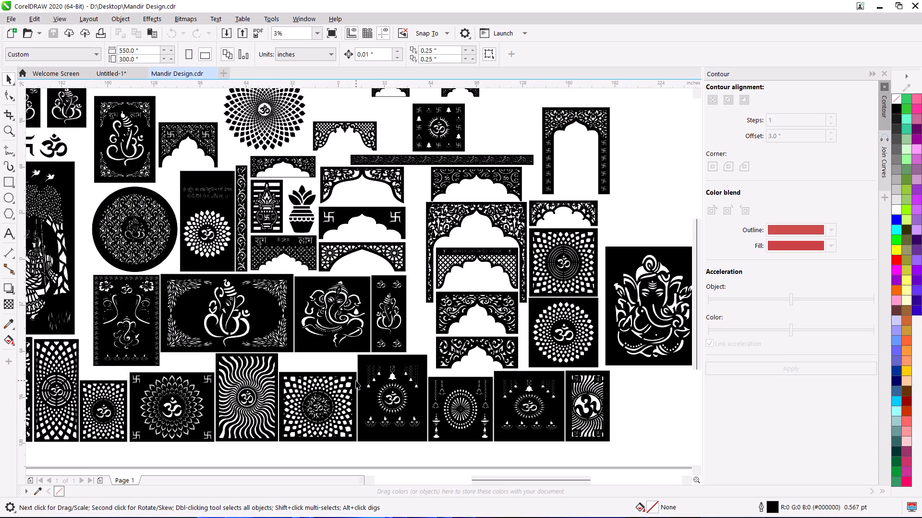
scroll(356, 380, "up", 1)
left_click(412, 365)
right_click(412, 365)
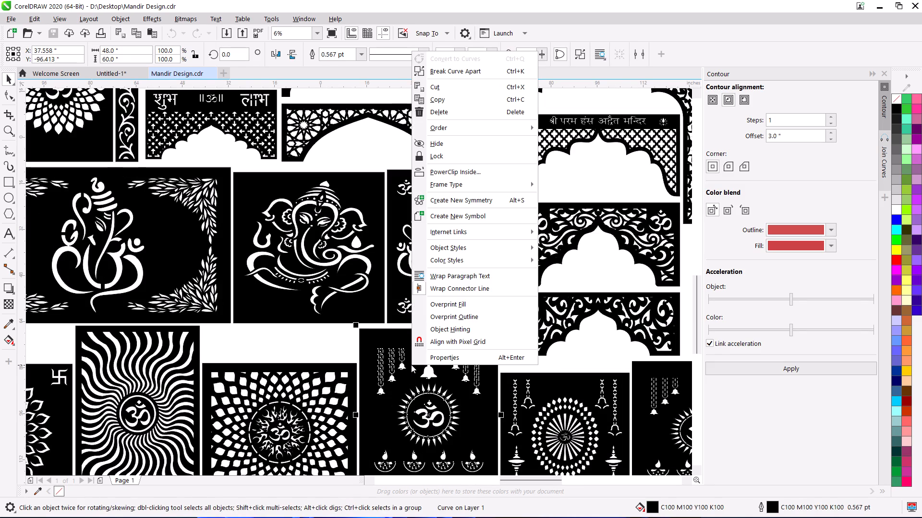
left_click(437, 105)
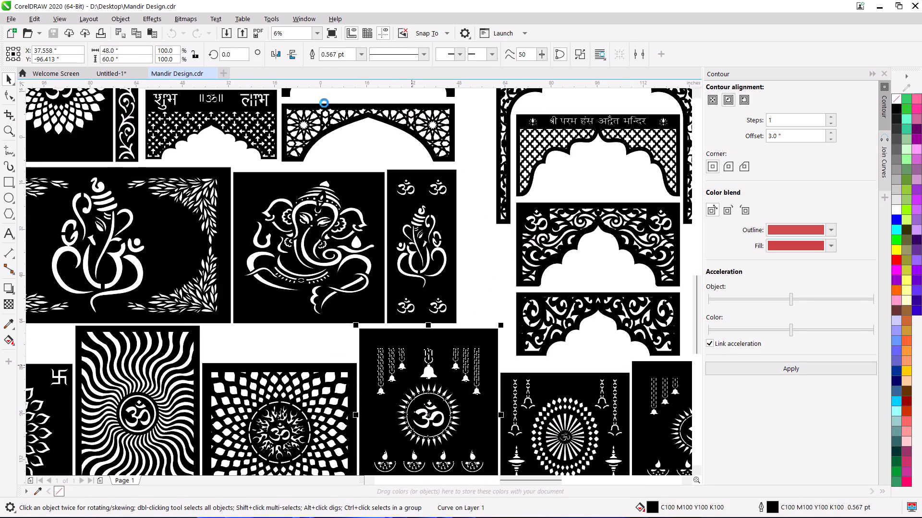
left_click(120, 75)
right_click(190, 187)
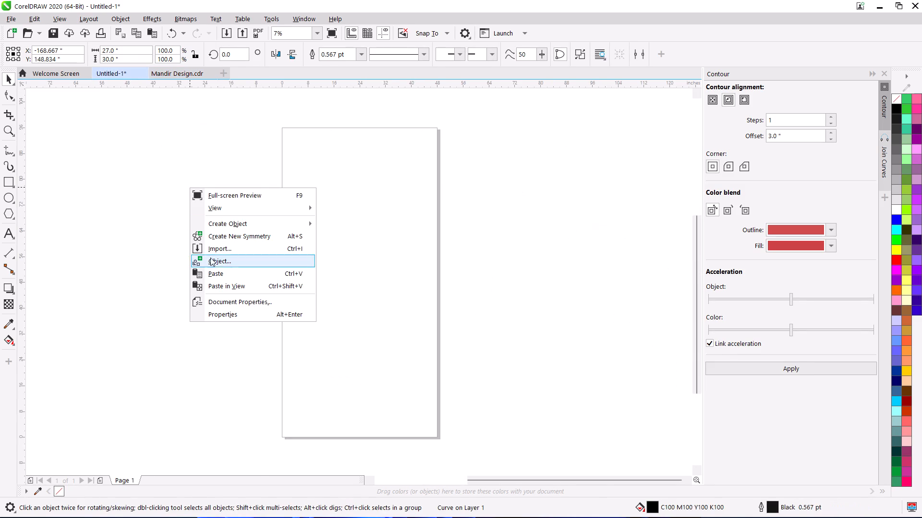
left_click(212, 272)
Move the pasted bell-and-diya Om panel above the page, level with the round Om mandala.
scroll(323, 271, "down", 2)
left_click_drag(355, 338, 369, 242)
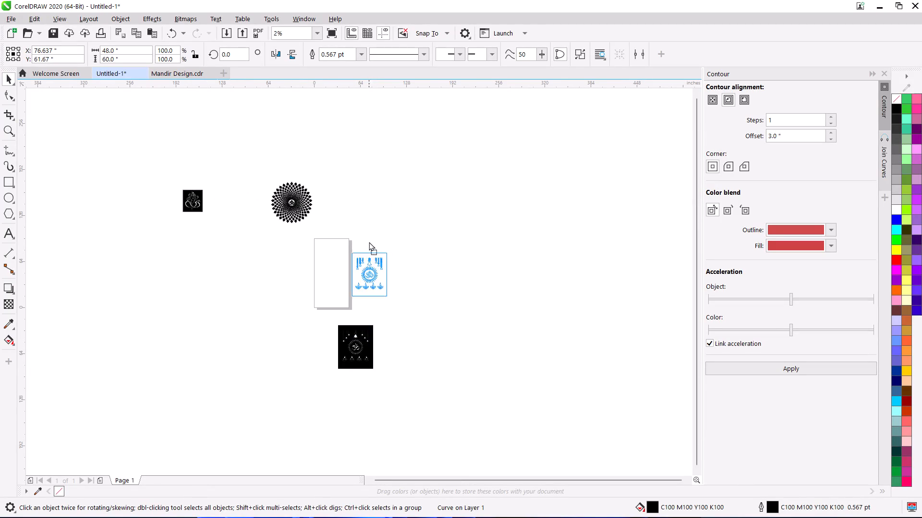
left_click_drag(369, 242, 370, 198)
left_click_drag(397, 313, 392, 313)
scroll(250, 189, "up", 1)
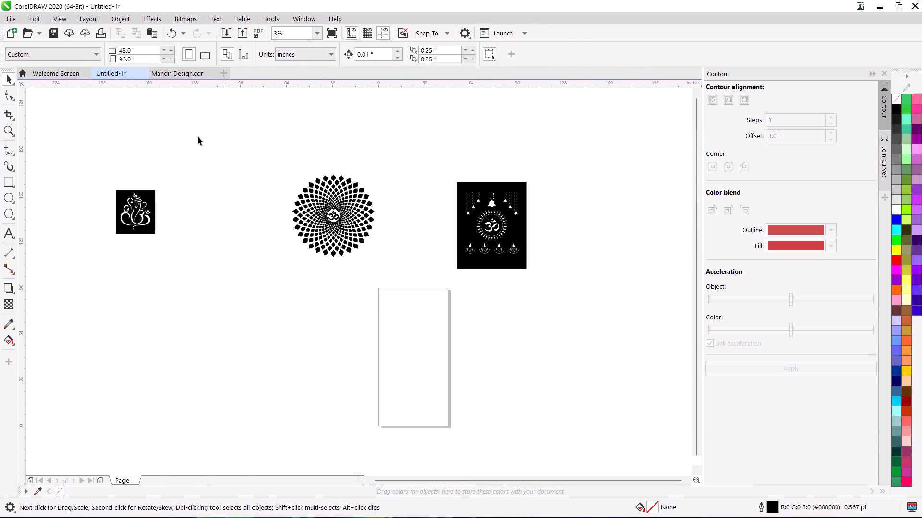
Copy the lattice arch lettered शुभ and लाभ from Mandir Design and paste it into Untitled-1.
left_click(164, 72)
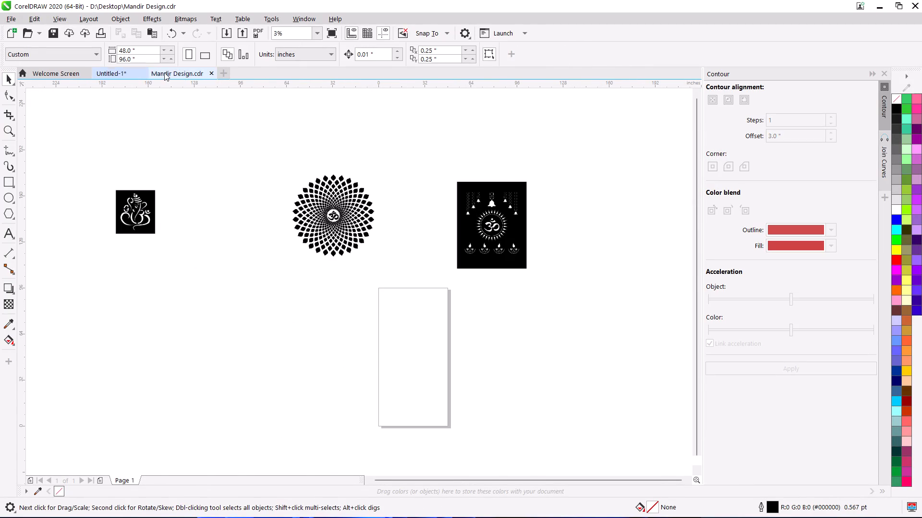
scroll(341, 261, "down", 1)
scroll(340, 311, "down", 1)
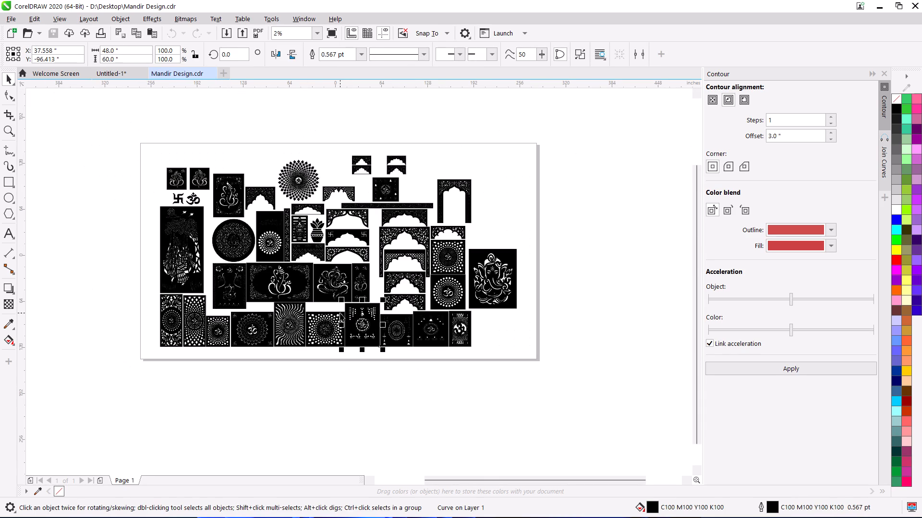
scroll(355, 188, "up", 1)
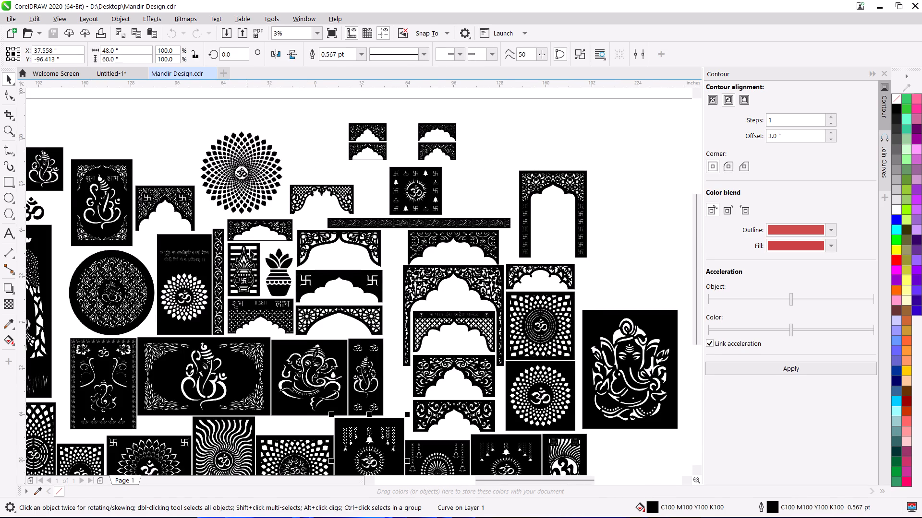
middle_click_drag(260, 252, 360, 254)
scroll(364, 295, "up", 2)
left_click(384, 318)
right_click(384, 318)
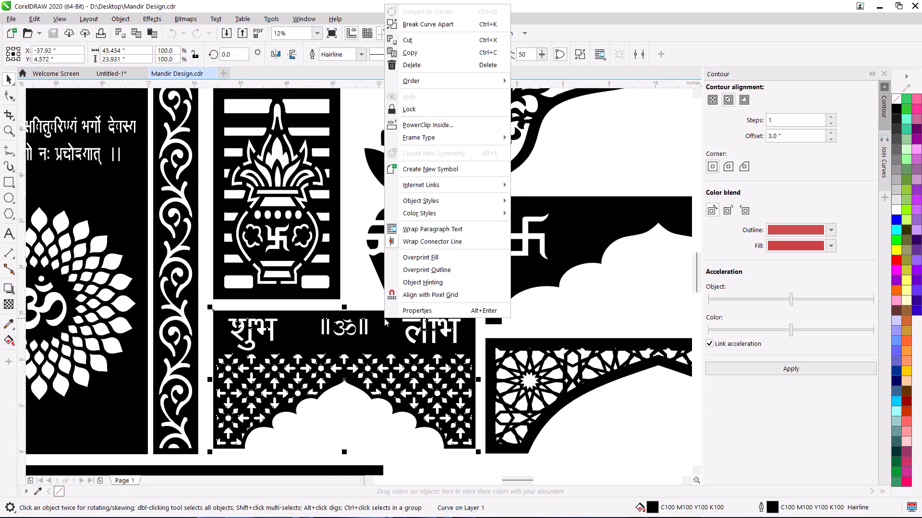
left_click(433, 55)
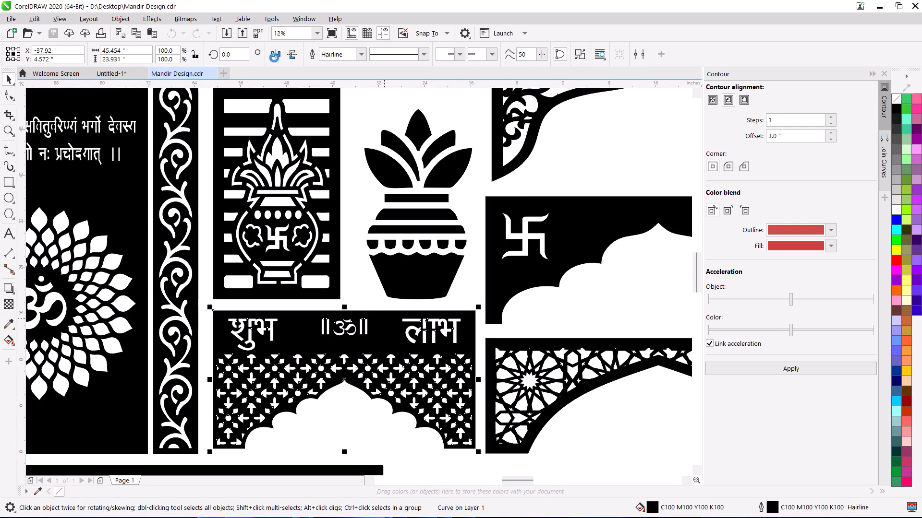
left_click(127, 71)
right_click(215, 183)
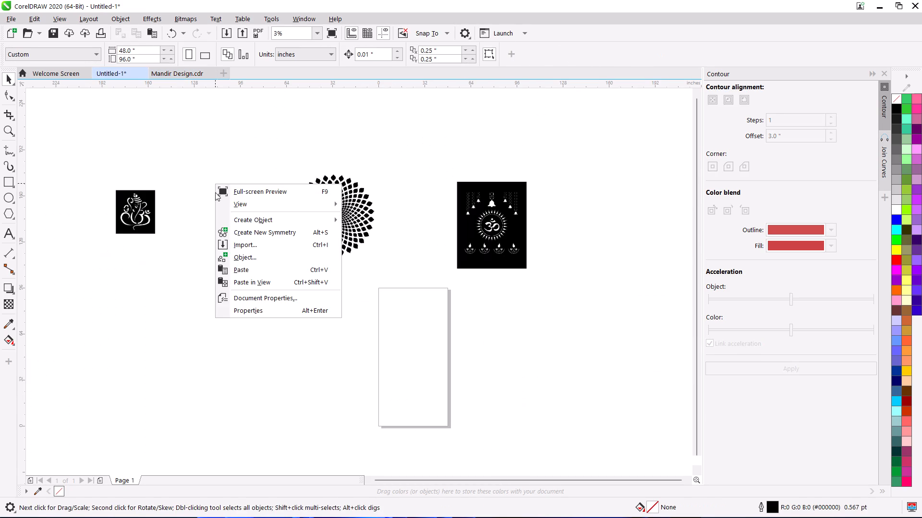
left_click(234, 274)
Copy the plain arch with a swastika in each upper corner from Mandir Design and paste it into Untitled-1.
left_click(187, 75)
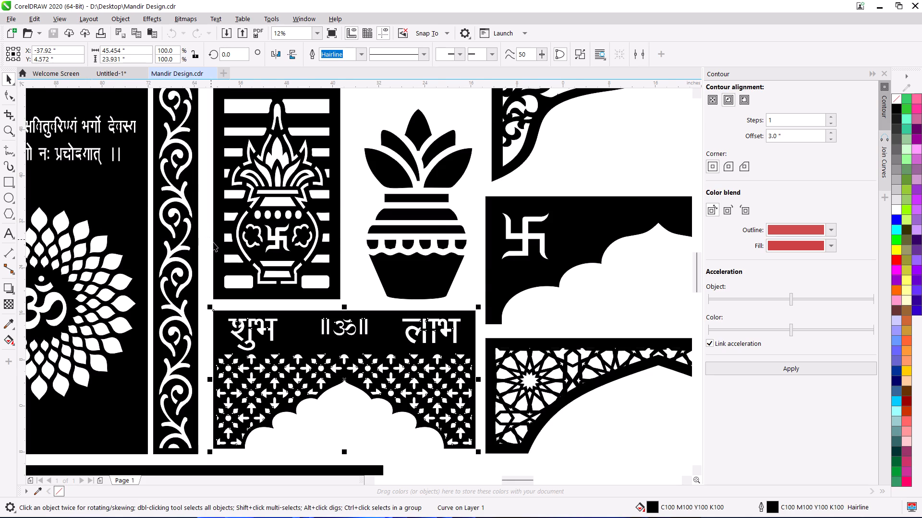
scroll(216, 246, "down", 1)
scroll(268, 264, "down", 2)
scroll(279, 266, "up", 2)
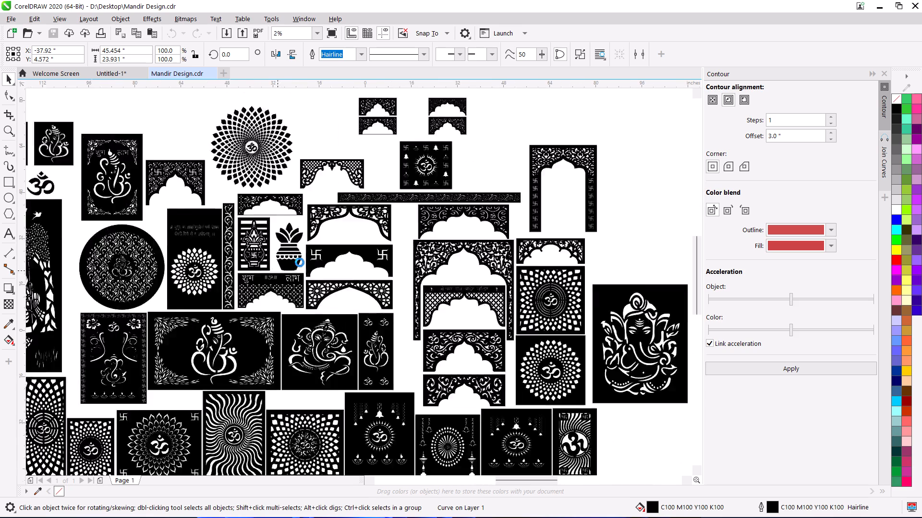
left_click(347, 249)
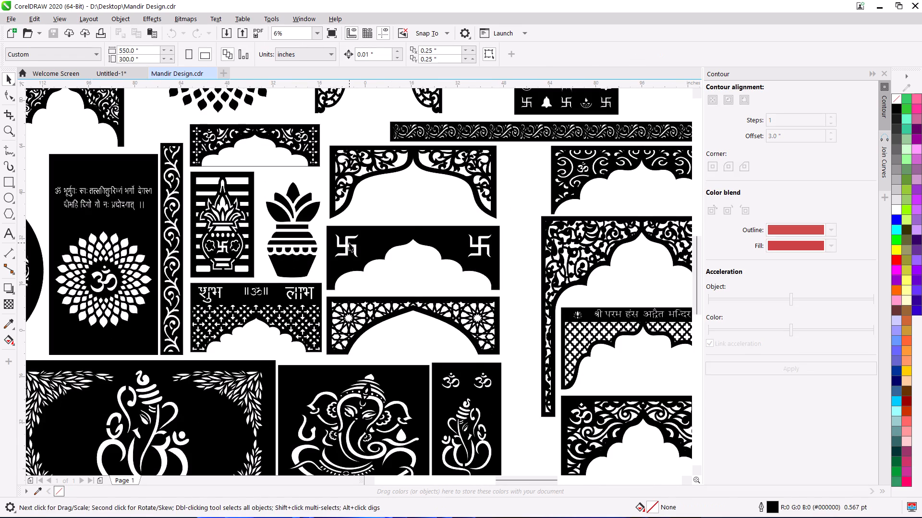
left_click(349, 243)
right_click(349, 243)
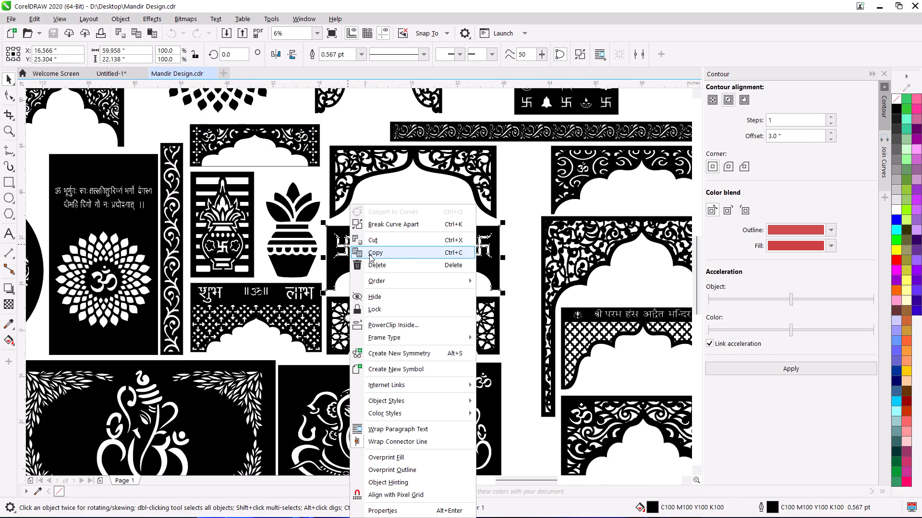
left_click(369, 254)
left_click(114, 76)
right_click(184, 180)
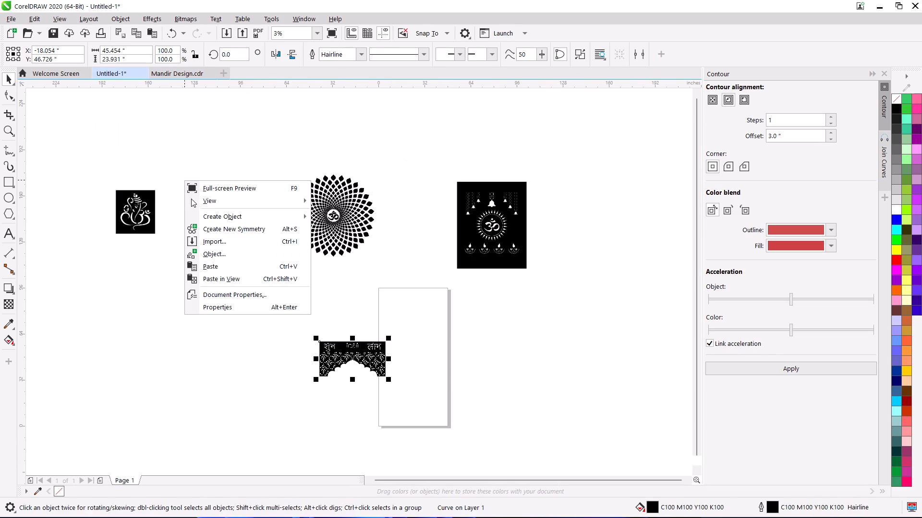
left_click(221, 269)
Move the pasted swastika arch off the page, to the empty area between the Ganesh panel and the round Om mandala.
left_click_drag(415, 317, 337, 286)
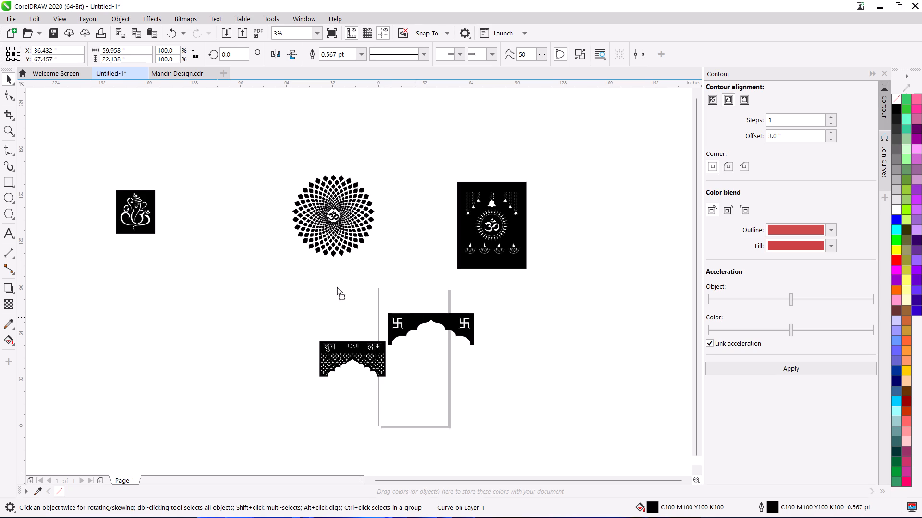
left_click_drag(337, 286, 218, 279)
left_click(285, 310)
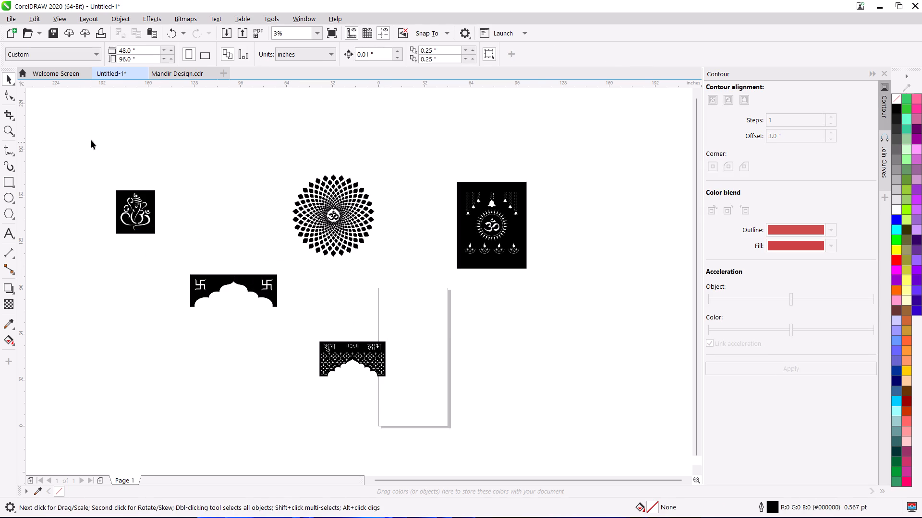
Remove the fill from all five collected designs.
left_click_drag(91, 140, 616, 424)
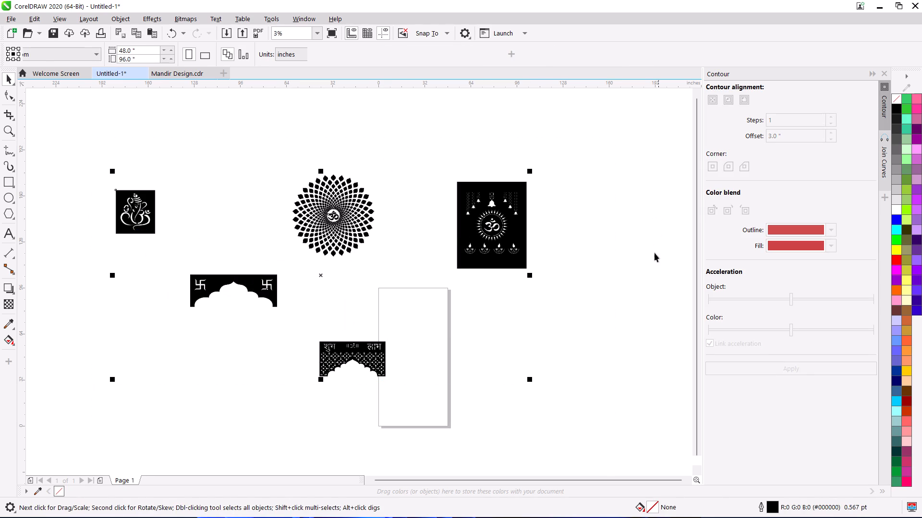
left_click(896, 98)
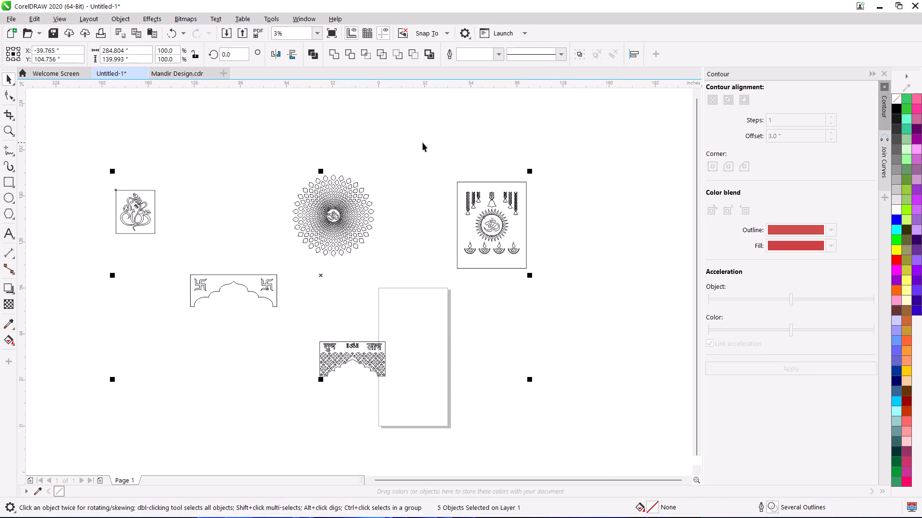
left_click(423, 142)
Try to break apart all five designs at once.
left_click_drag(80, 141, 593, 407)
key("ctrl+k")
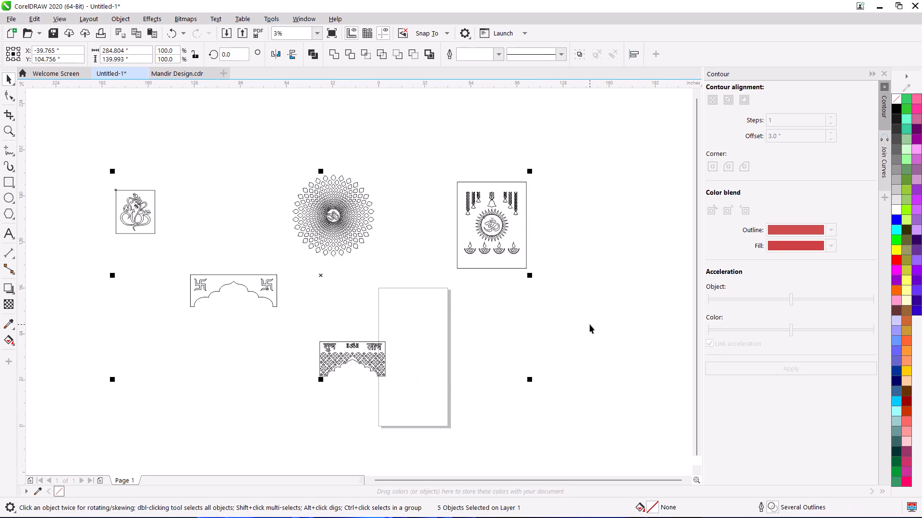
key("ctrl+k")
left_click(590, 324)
Break apart the curves of the bell-and-diya Om panel, the शुभ लाभ arch, the swastika arch and the Ganesh panel, one by one.
left_click_drag(442, 153, 558, 294)
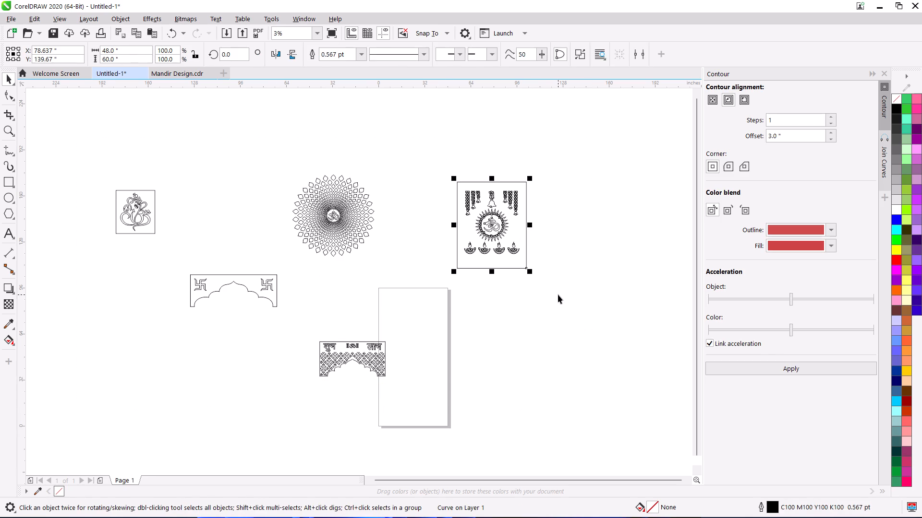
key("ctrl+k")
left_click_drag(290, 329, 480, 441)
key("ctrl+k")
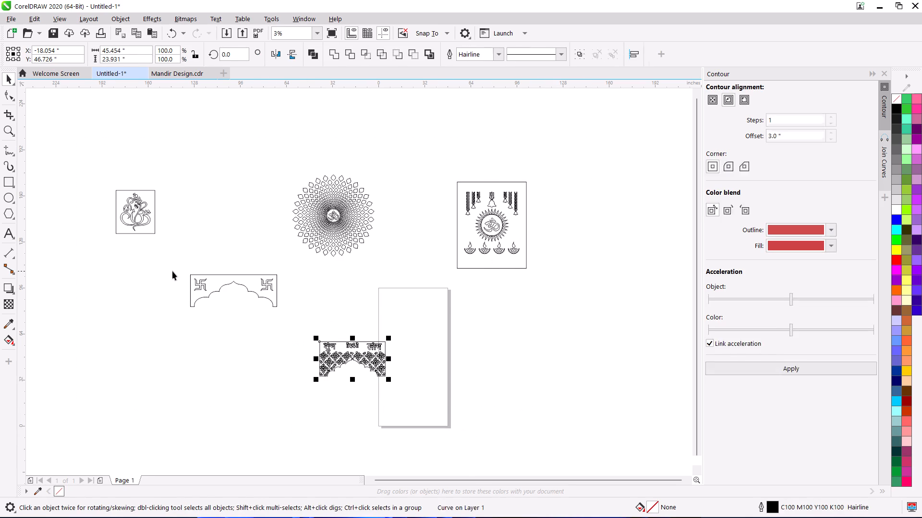
left_click_drag(163, 257, 312, 323)
key("ctrl+k")
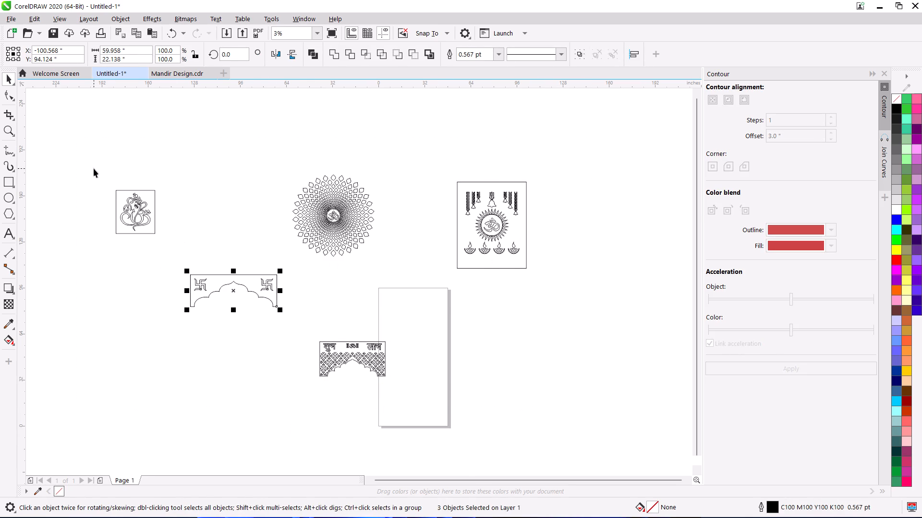
left_click_drag(103, 177, 235, 256)
key("ctrl+k")
left_click(239, 213)
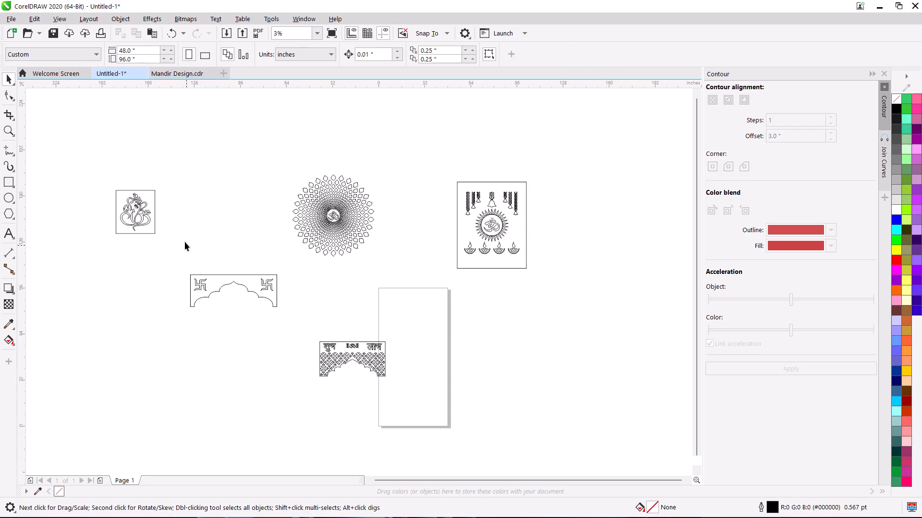
Delete the square frame around the Ganesh figure.
left_click(153, 228)
key("Delete")
Delete the border, diyas, rayed Om and other bells from the bell-and-diya panel, keeping only its leftmost long hanging bell.
left_click(502, 267)
key("Delete")
left_click_drag(433, 227, 581, 271)
key("Delete")
scroll(494, 225, "up", 2)
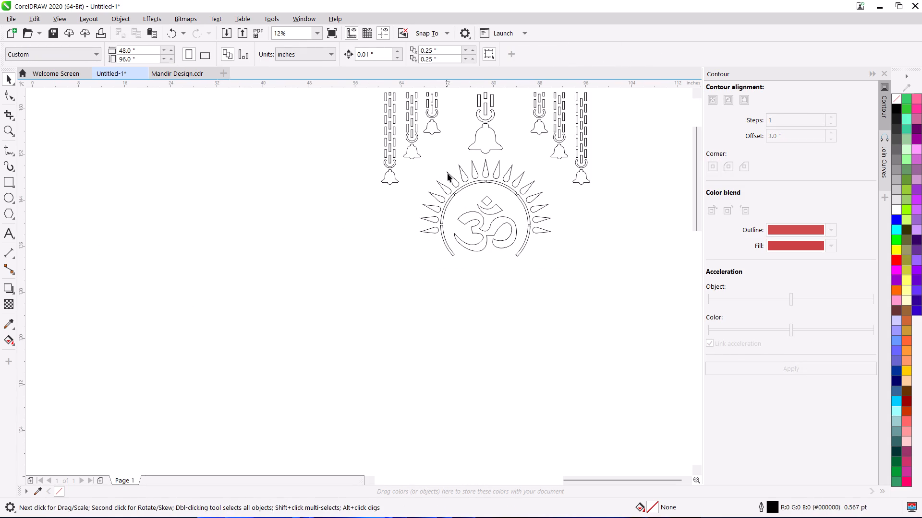
middle_click_drag(458, 196, 440, 345)
left_click_drag(383, 204, 607, 353)
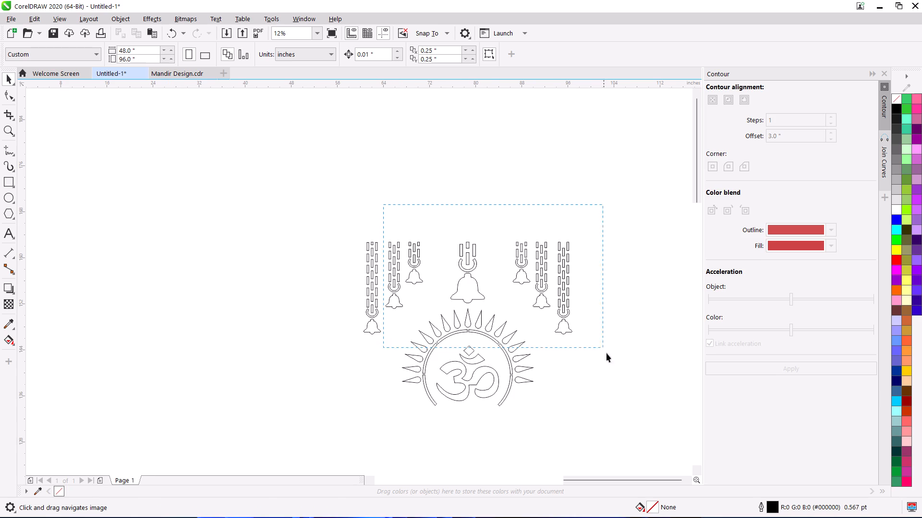
left_click_drag(607, 353, 647, 416)
key("Delete")
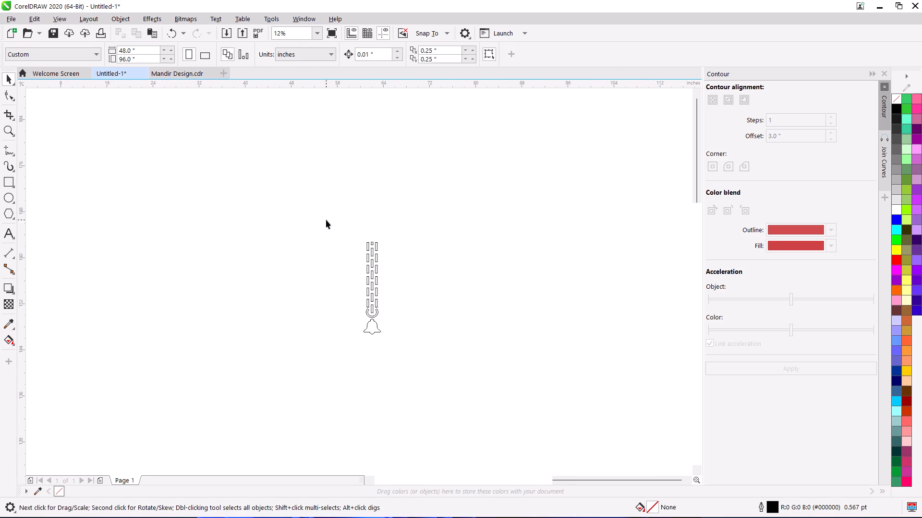
Combine the chain links and bell of the remaining hanging bell into one object.
left_click_drag(326, 220, 473, 341)
left_click(313, 51)
left_click(291, 194)
Move the शुभ लाभ arch's outline aside and delete its lattice pattern and central Om, keeping the two words.
scroll(333, 228, "down", 2)
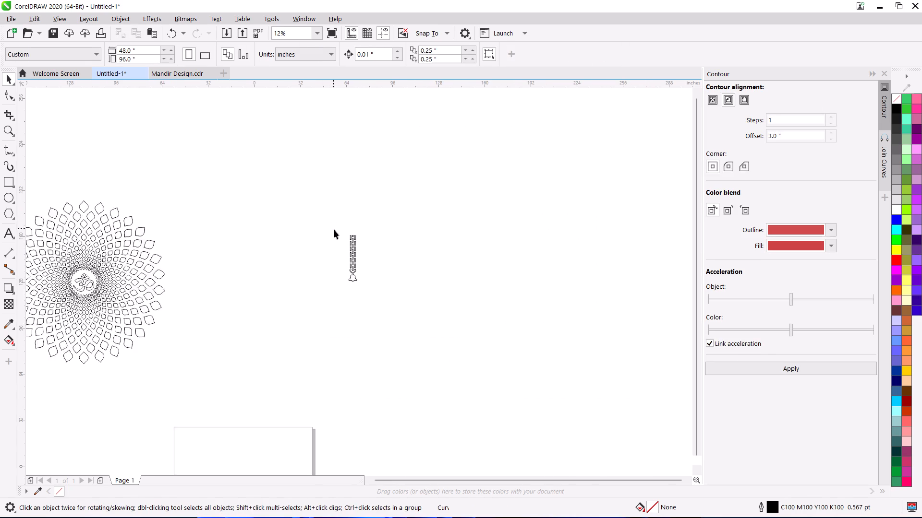
middle_click_drag(245, 378, 325, 321)
scroll(303, 343, "up", 2)
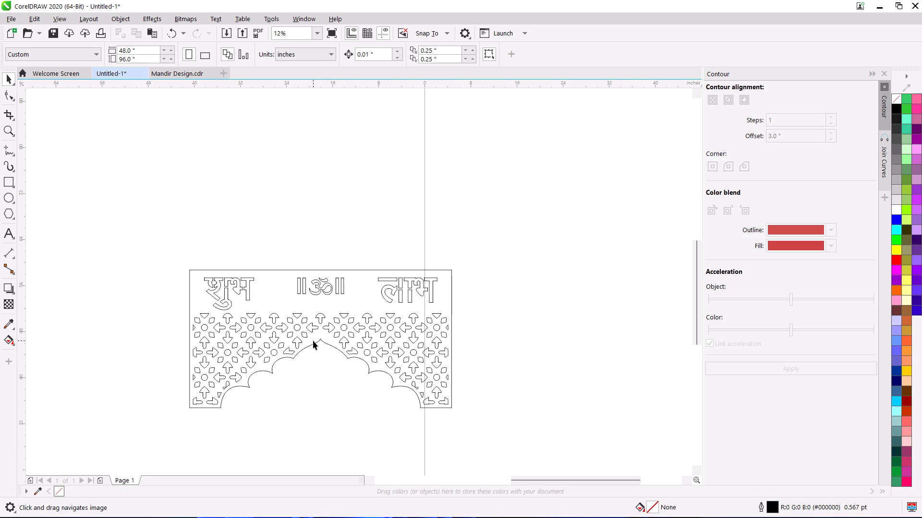
scroll(313, 341, "down", 2)
scroll(315, 332, "up", 1)
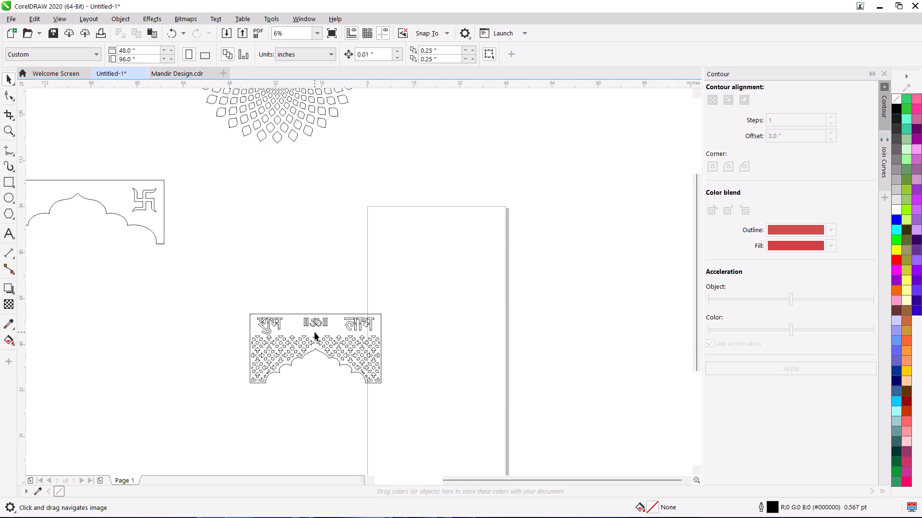
left_click_drag(291, 321, 515, 269)
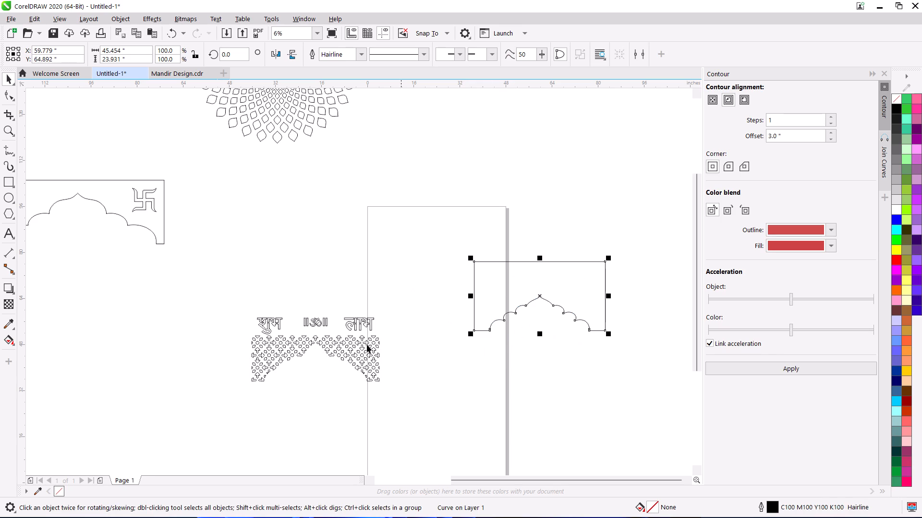
left_click_drag(187, 292, 263, 307)
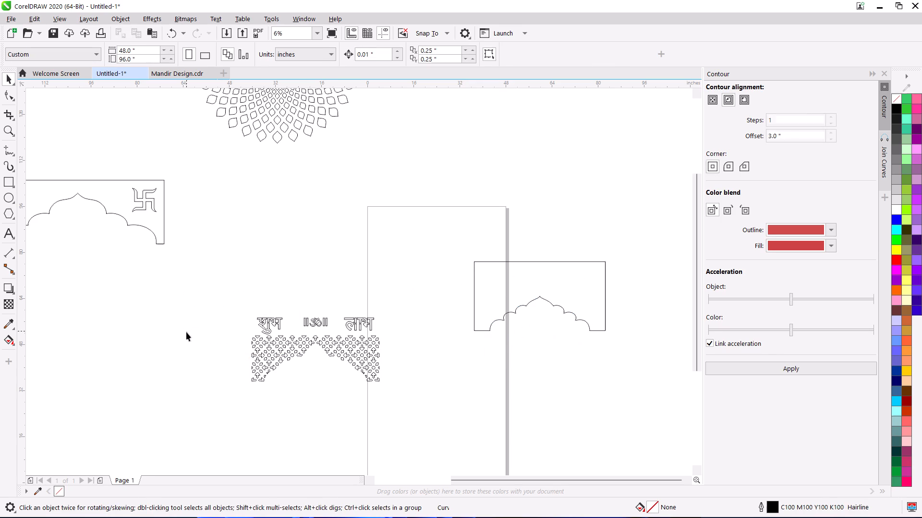
left_click_drag(214, 335, 458, 424)
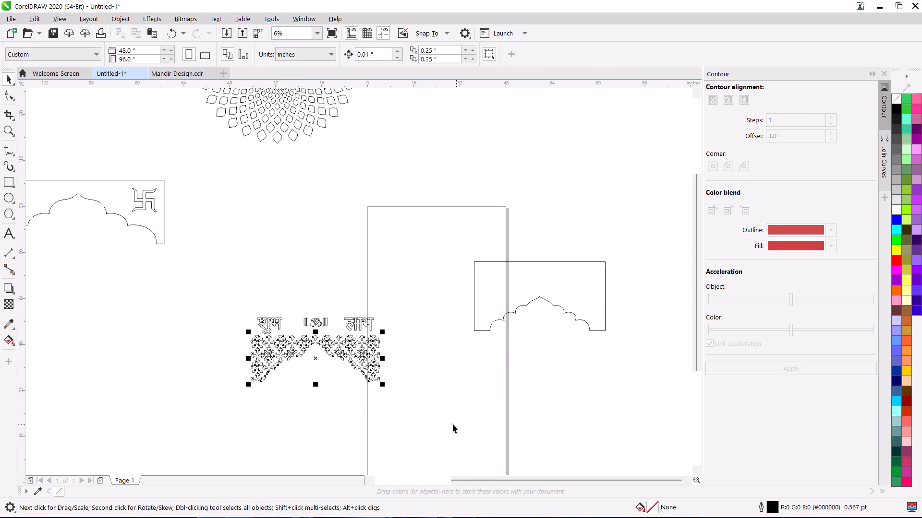
key("Delete")
scroll(302, 312, "up", 1)
left_click_drag(301, 303, 373, 383)
key("Delete")
Move the words शुभ and लाभ just above the page and combine their letter pieces into one object.
scroll(283, 310, "down", 1)
left_click_drag(208, 289, 420, 389)
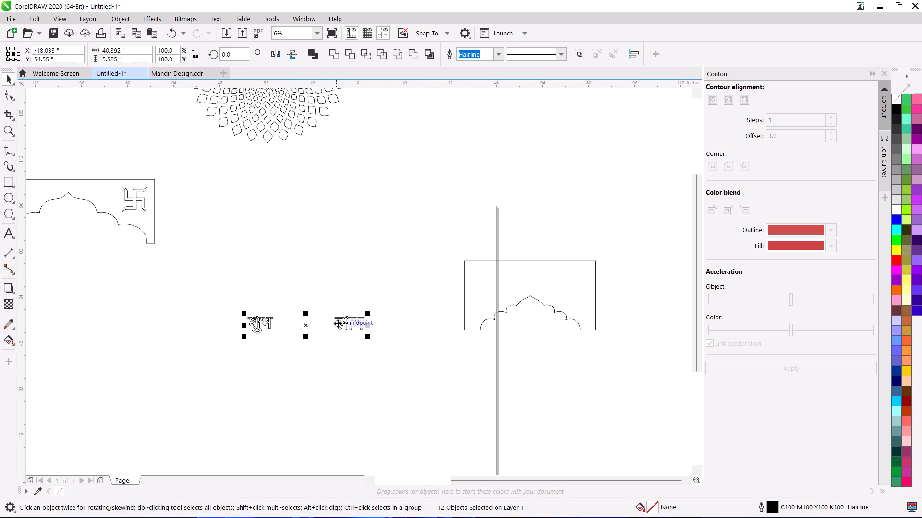
left_click_drag(351, 323, 472, 166)
left_click(311, 54)
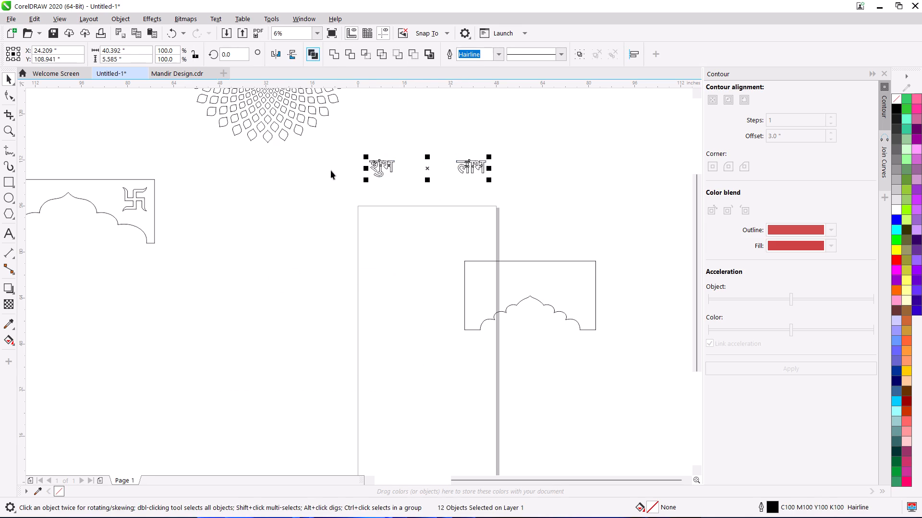
left_click(368, 302)
Delete the empty arch outline left over from the शुभ लाभ design.
left_click(553, 306)
key("Delete")
Delete the swastika arch's outline and its right-hand swastika, keeping the left-hand swastika.
middle_click_drag(364, 249, 527, 300)
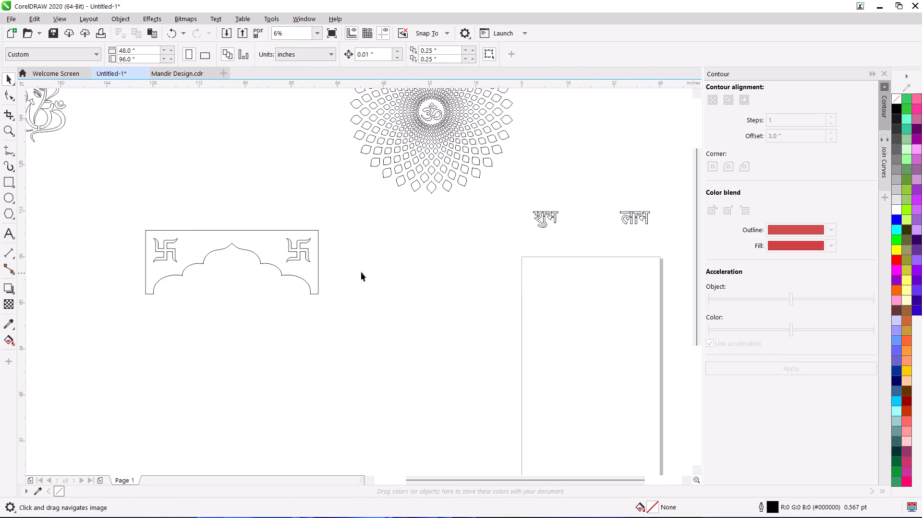
left_click_drag(251, 255, 301, 340)
left_click_drag(245, 249, 291, 331)
key("Delete")
left_click_drag(253, 194, 412, 342)
key("Delete")
Move the remaining swastika into the gap between the words शुभ and लाभ above the page.
left_click_drag(169, 249, 598, 219)
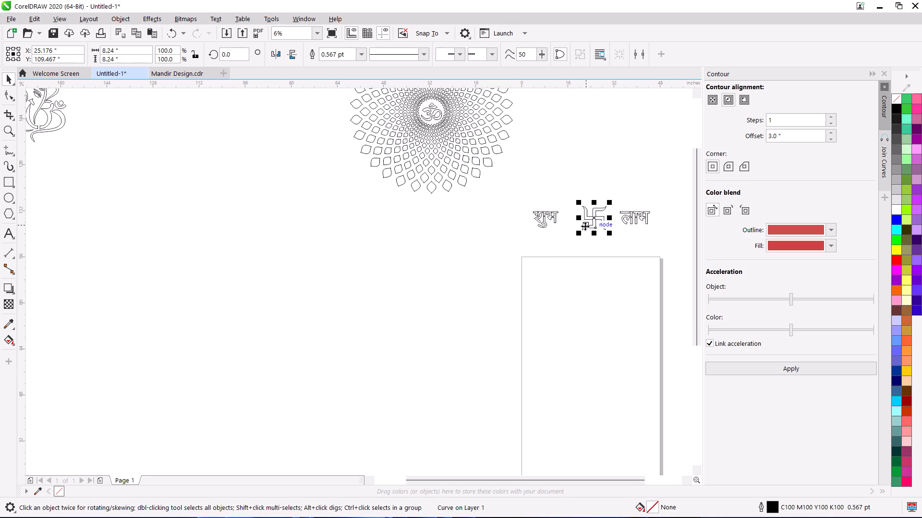
Combine the words शुभ and लाभ and the swastika between them into one object.
middle_click_drag(585, 226, 473, 294)
left_click_drag(411, 250, 579, 326)
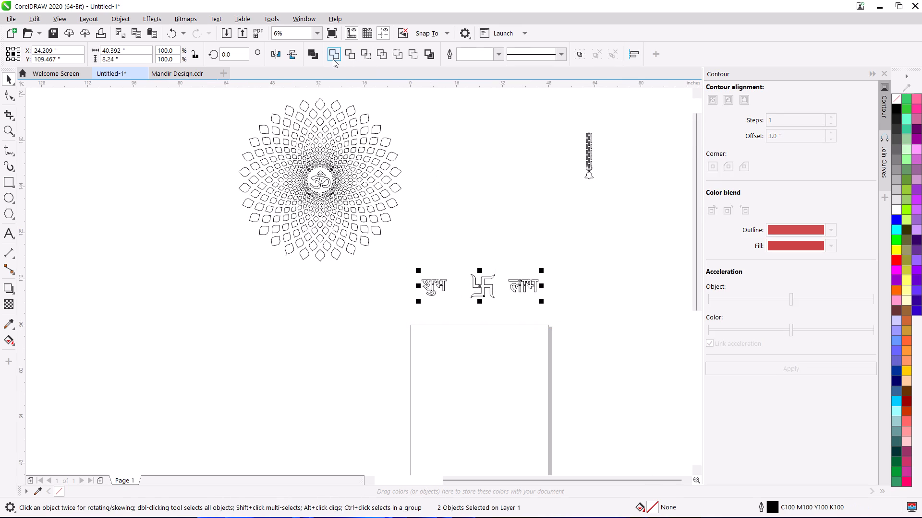
left_click(315, 57)
left_click(215, 261)
Combine the Ganesh outline pieces into one object and move it just above the शुभ लाभ row, beside the bell.
scroll(414, 383, "down", 1)
middle_click_drag(417, 382, 431, 373)
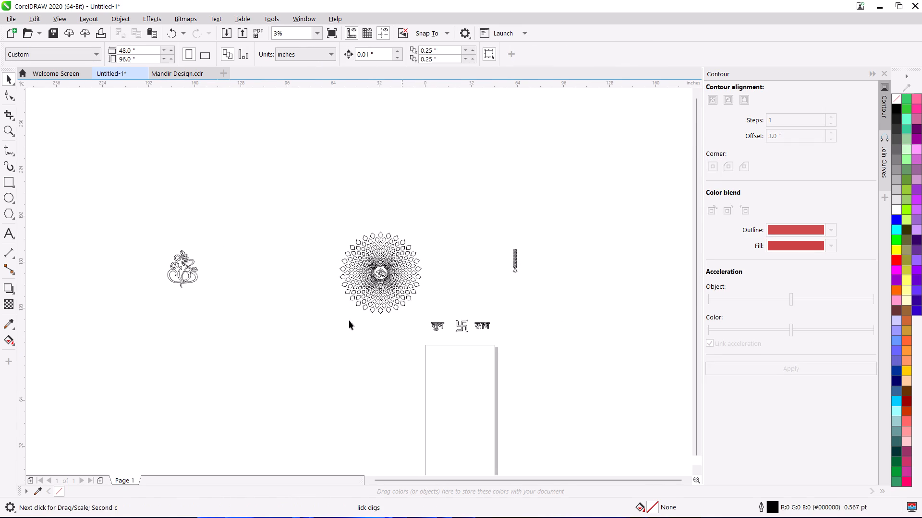
left_click_drag(153, 237, 224, 312)
left_click(317, 58)
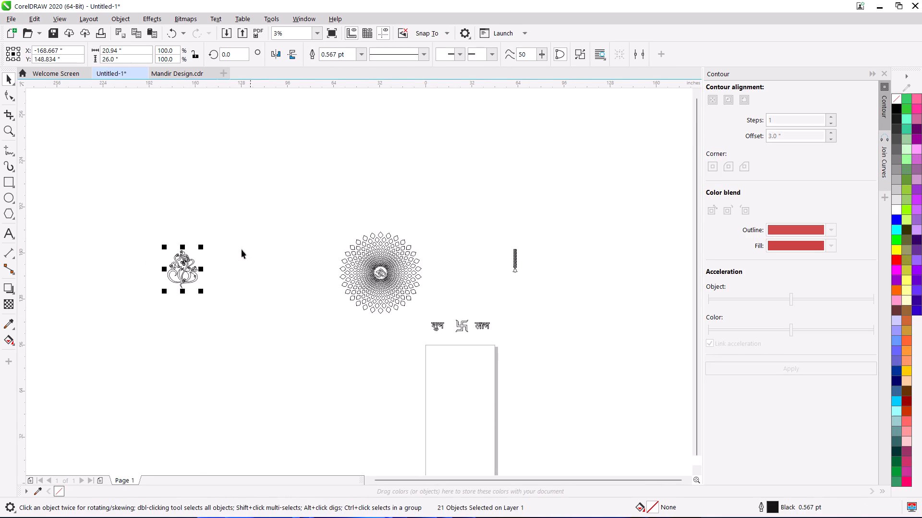
left_click_drag(171, 268, 465, 280)
Move the Om mandala farther left, away from the page and the Ganesh.
left_click(367, 259)
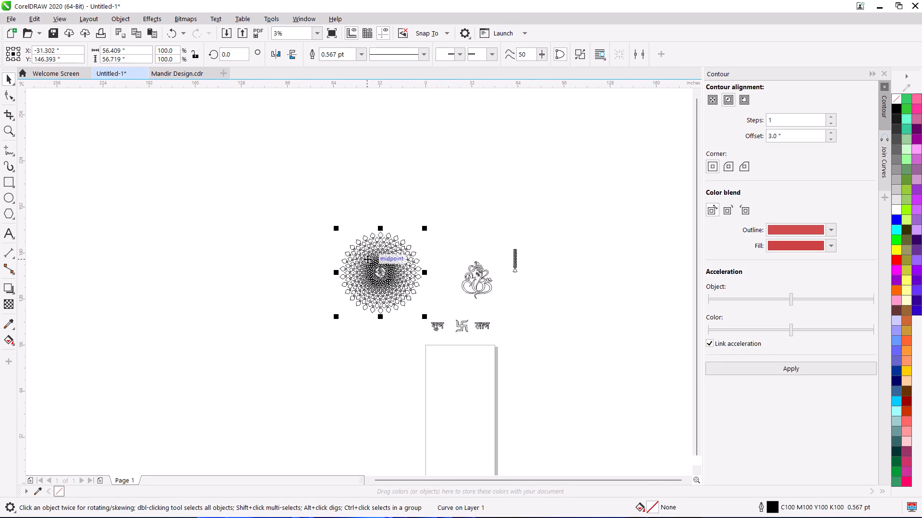
left_click_drag(374, 262, 250, 243)
left_click(326, 295)
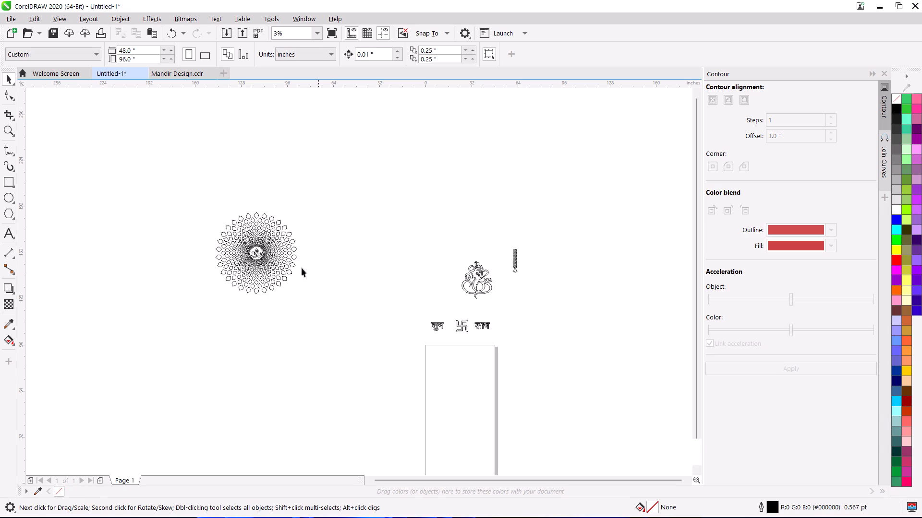
Draw a rectangle to the left of the Om mandala and size it 20.6 inches wide by 54.4 inches high.
left_click(8, 175)
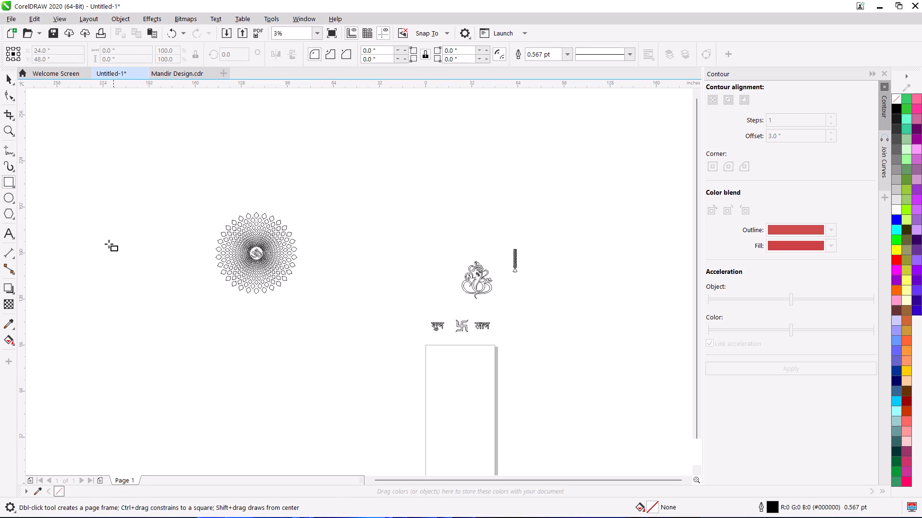
left_click_drag(110, 244, 202, 372)
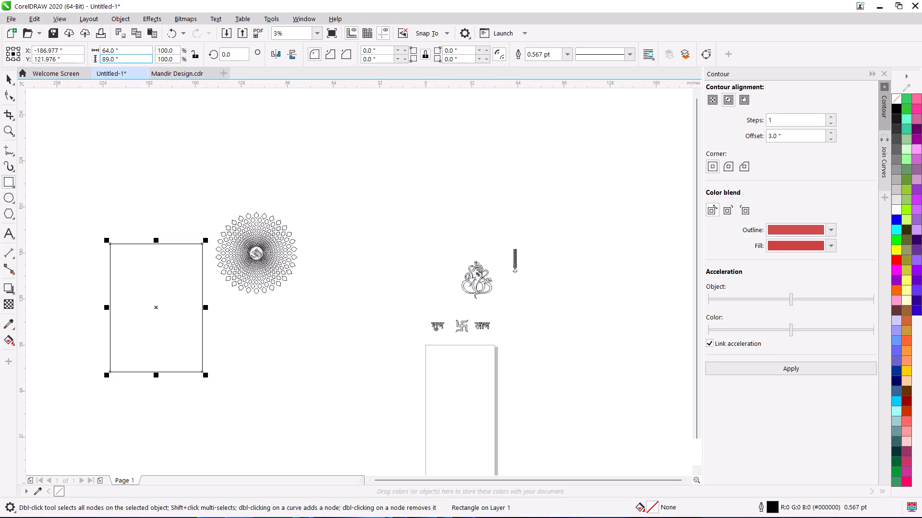
left_click_drag(131, 50, 59, 35)
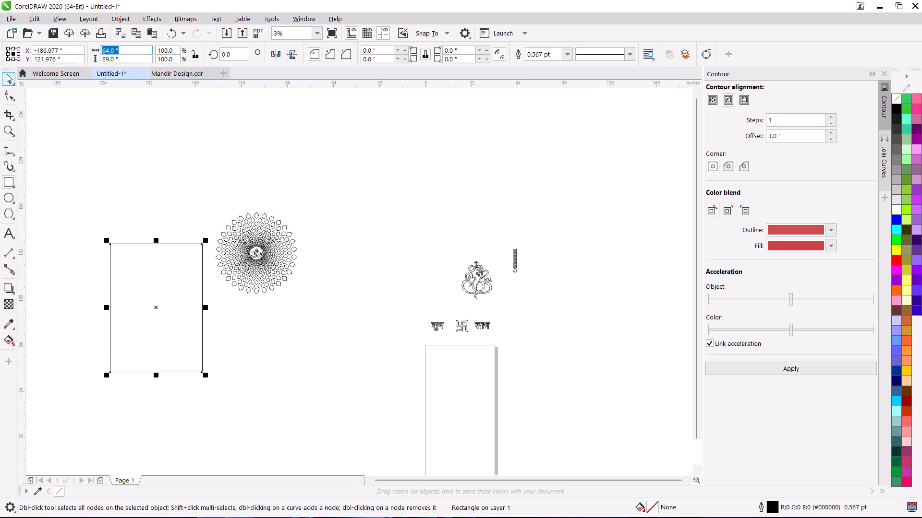
type("20.")
key("6")
key("Return")
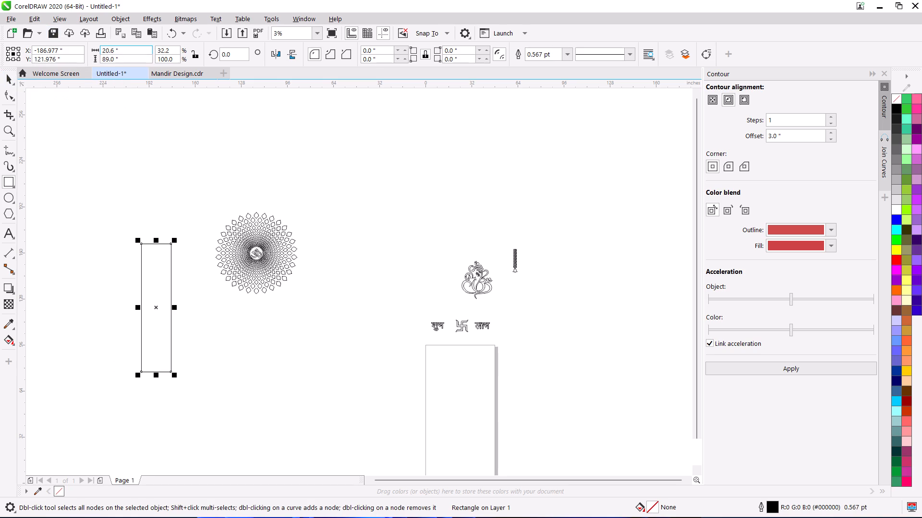
left_click_drag(124, 59, 11, 65)
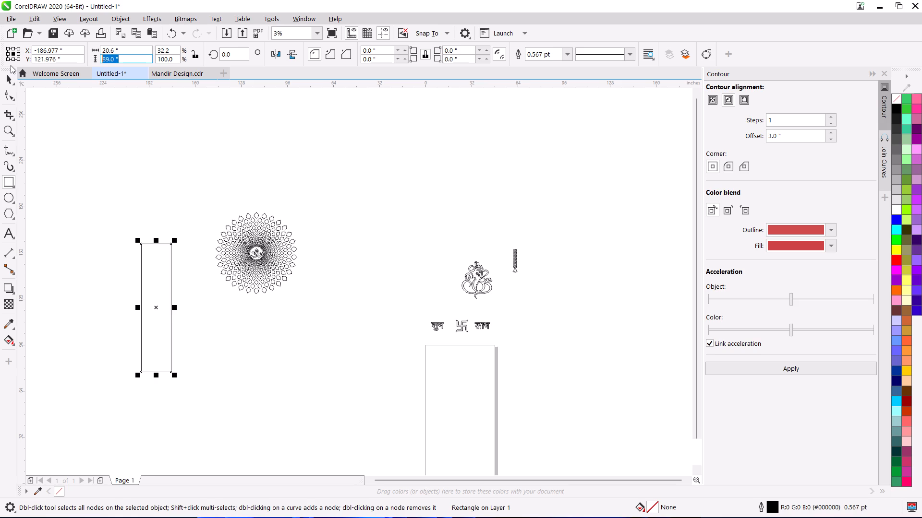
type("54.4")
key("Return")
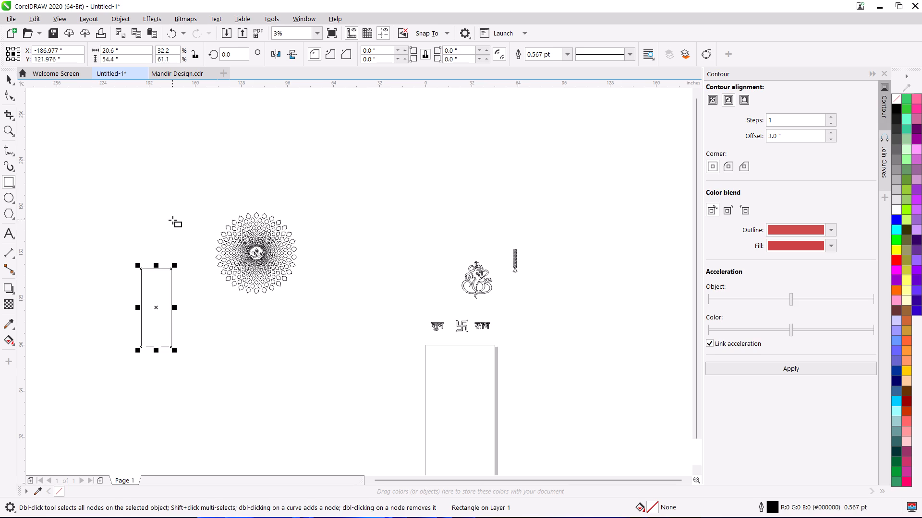
key("space")
Open the contour offset value for editing with the new rectangle selected.
left_click_drag(789, 137, 631, 141)
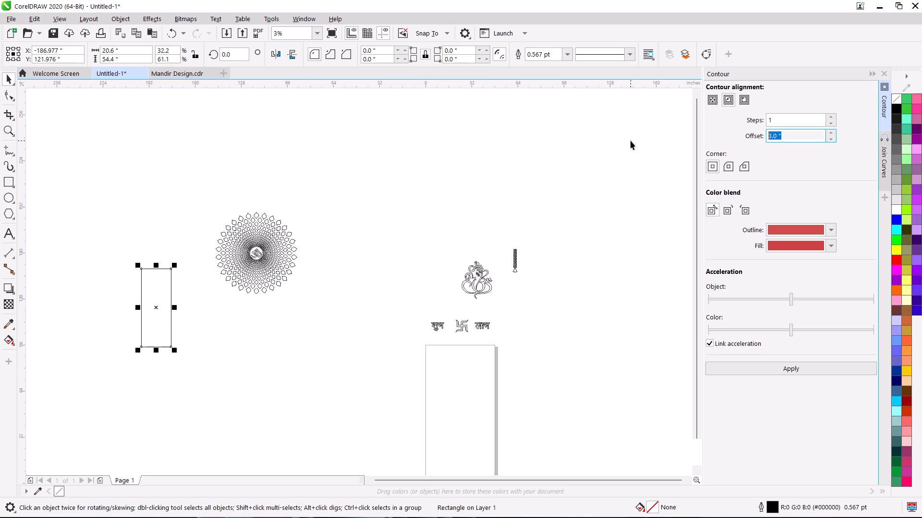
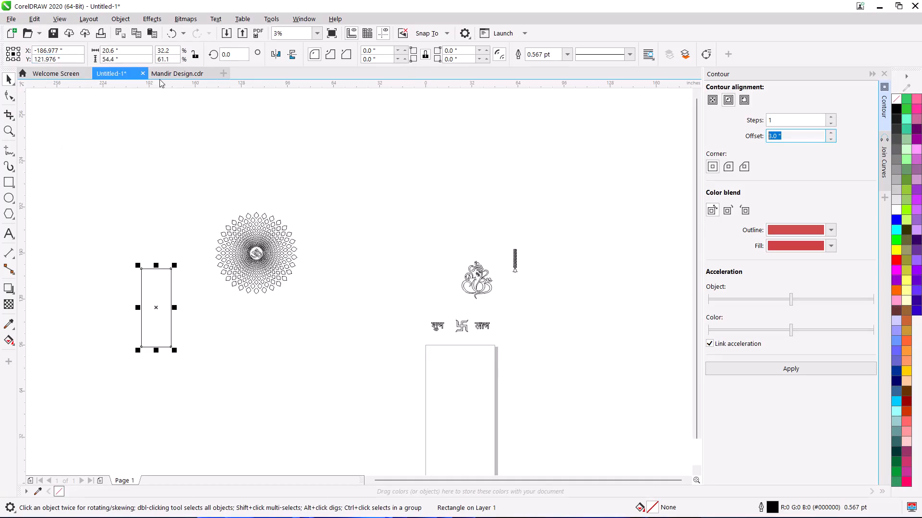
Apply a one-step inside contour with a 0.75-inch offset to the tall rectangle.
left_click_drag(798, 135, 716, 141)
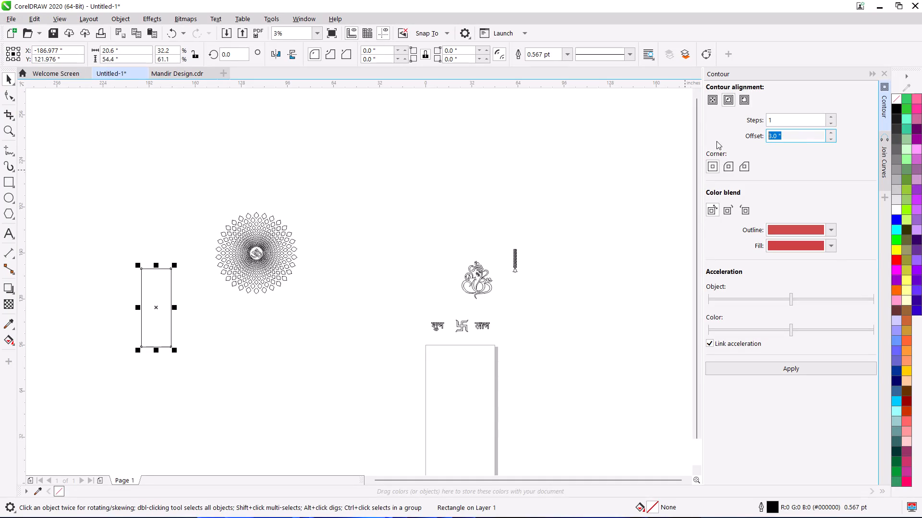
key("period")
type("75")
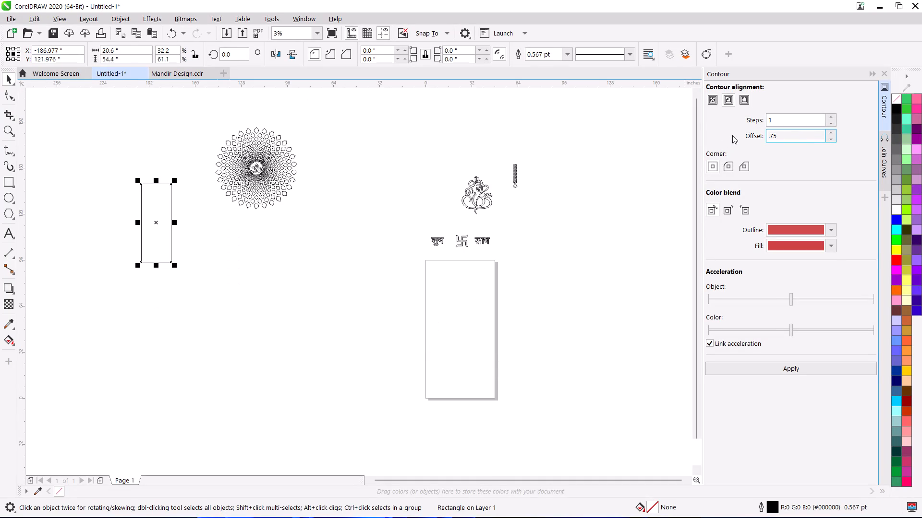
key("Return")
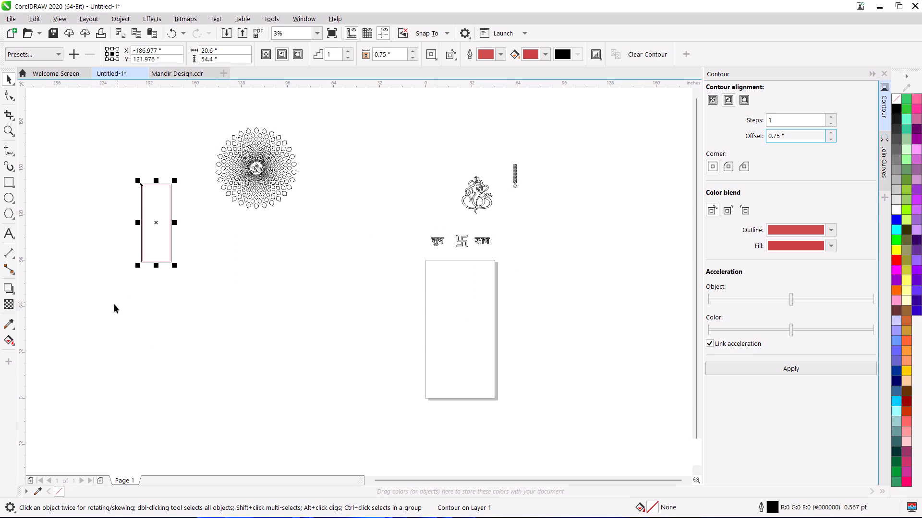
Break the rectangle's contour apart and move the inner rectangle out, below and to the right of the outer one.
scroll(161, 236, "up", 1)
middle_click_drag(190, 224, 229, 248)
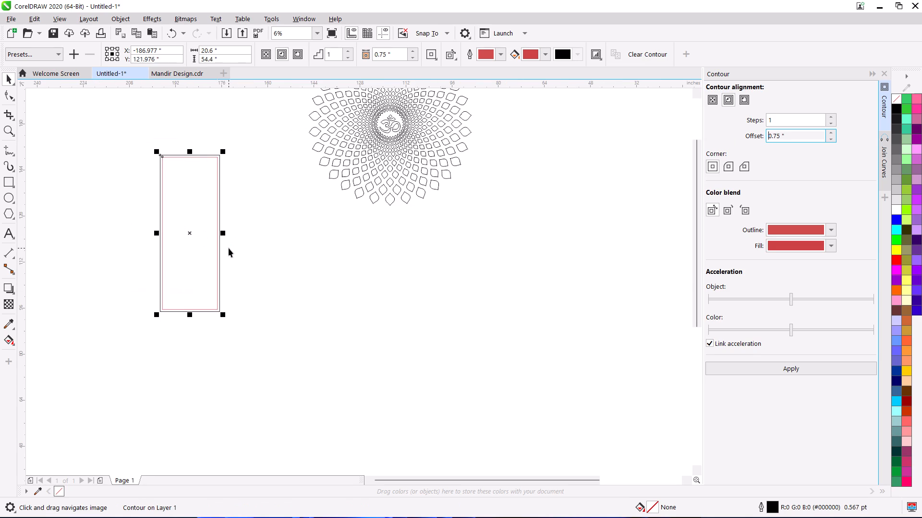
key("ctrl+k")
key("ctrl+k")
left_click(271, 230)
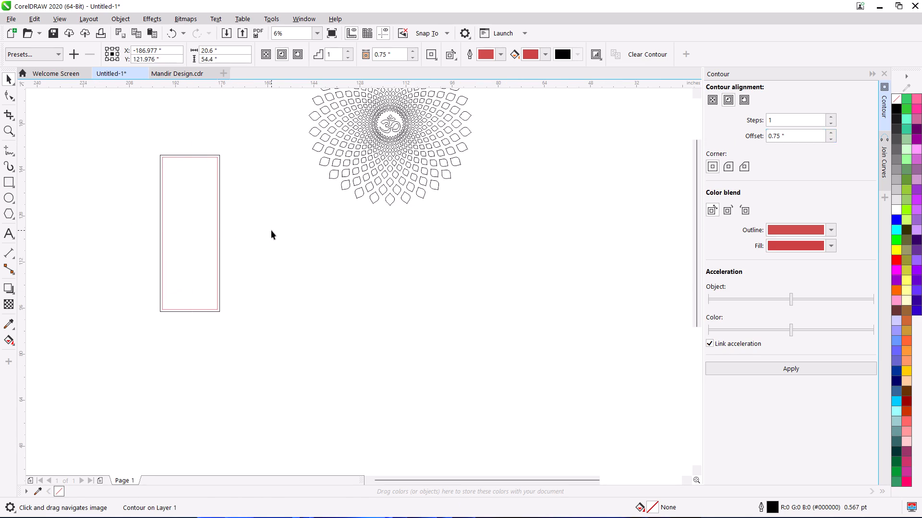
left_click(209, 214)
key("ctrl+k")
left_click(269, 207)
left_click_drag(210, 215, 328, 307)
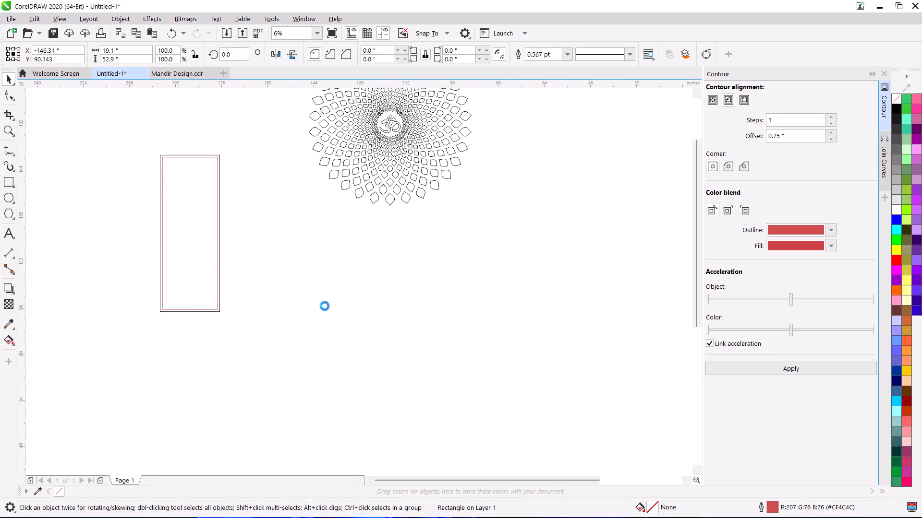
Check the outer and inner rectangles in turn to compare their dimensions.
left_click(221, 236)
left_click(162, 221)
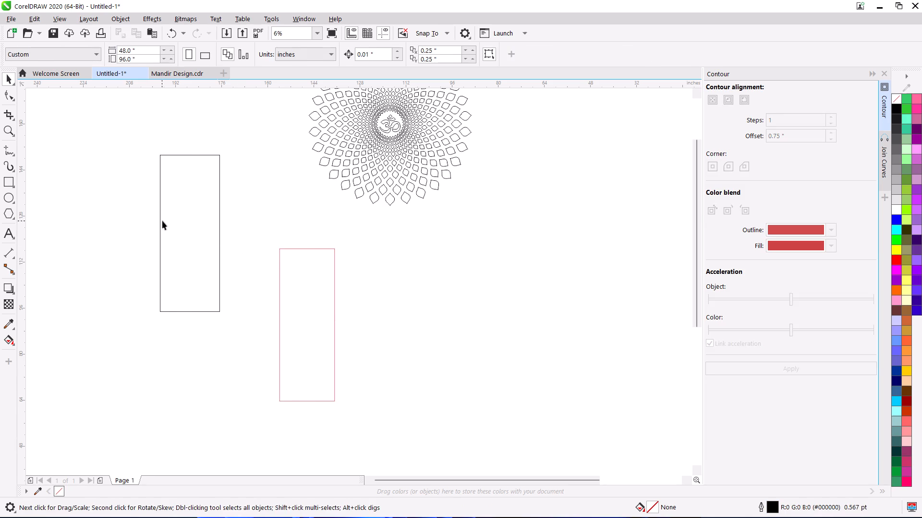
left_click(289, 296)
left_click(213, 239)
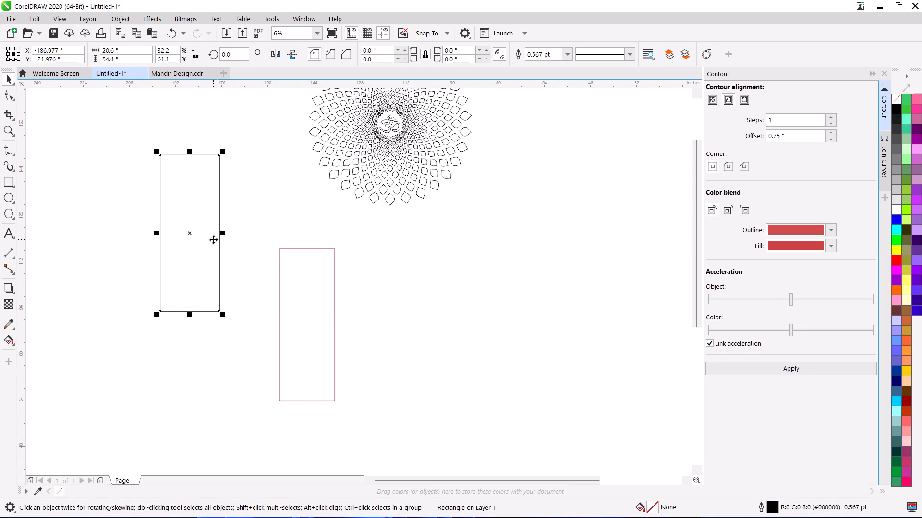
left_click(299, 277)
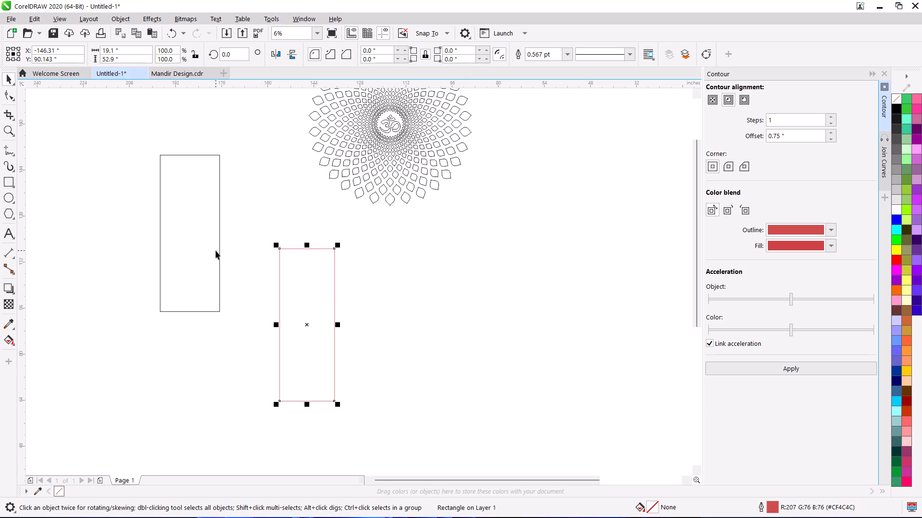
left_click(216, 250)
left_click(314, 288)
Move the Om mandala down and to the right, clear of the two rectangles.
scroll(432, 251, "down", 1)
middle_click_drag(430, 277, 431, 302)
middle_click(431, 302)
scroll(409, 282, "up", 1)
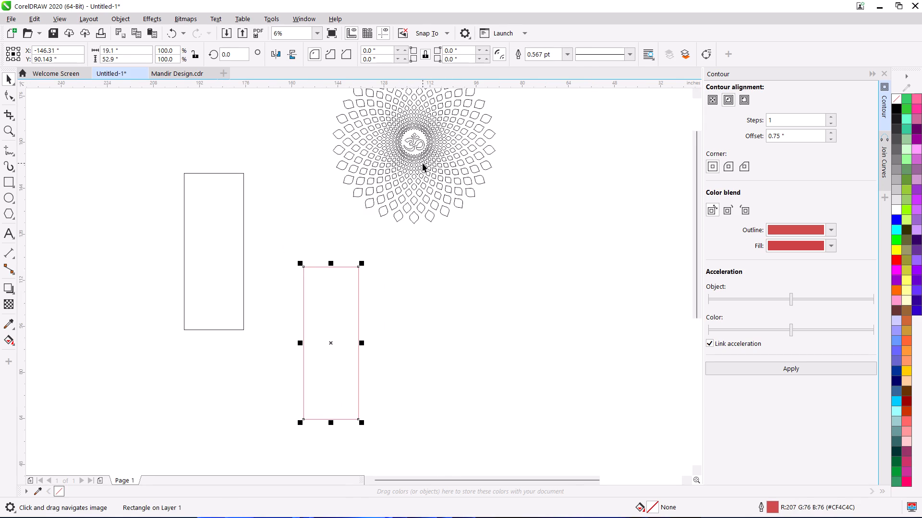
left_click(423, 163)
left_click_drag(426, 164, 524, 294)
left_click(581, 398)
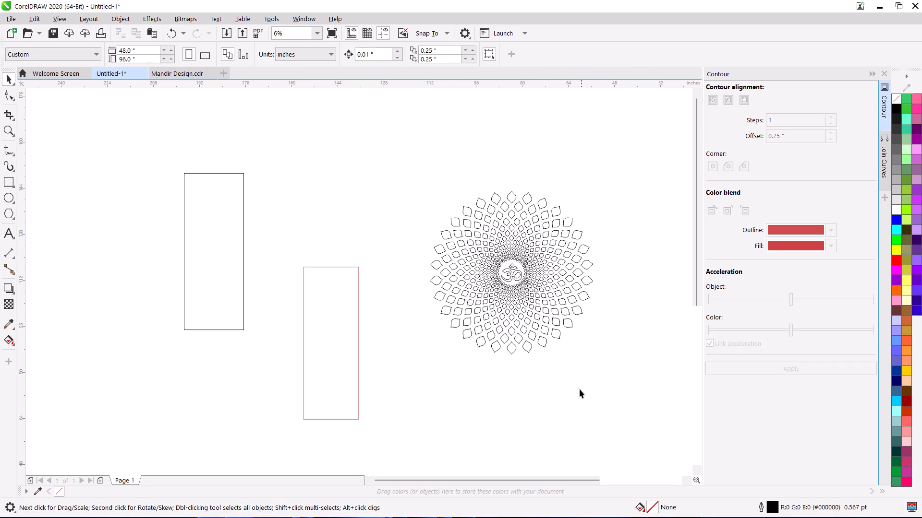
Break the Om mandala apart into separate curves.
left_click(502, 280)
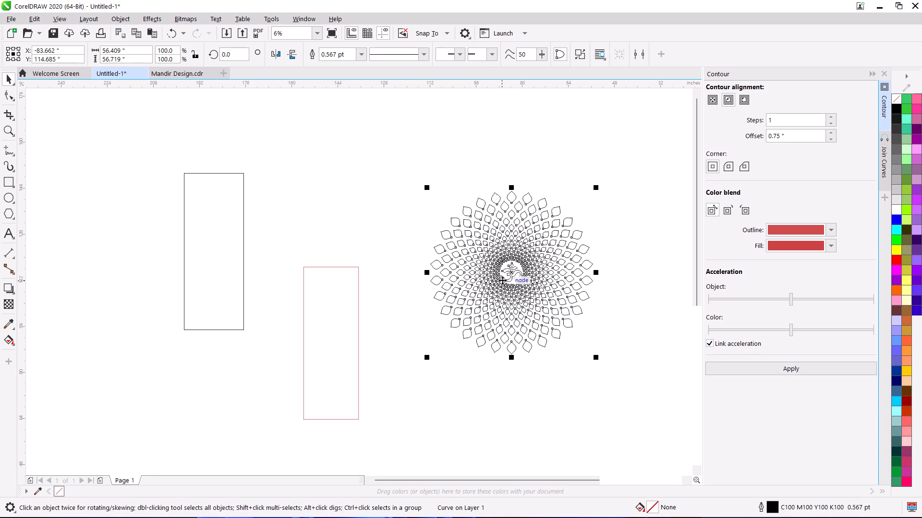
key("ctrl+k")
left_click(442, 136)
Delete five individual petals from the middle rings of the mandala, below and to the right of the Om.
scroll(531, 292, "up", 2)
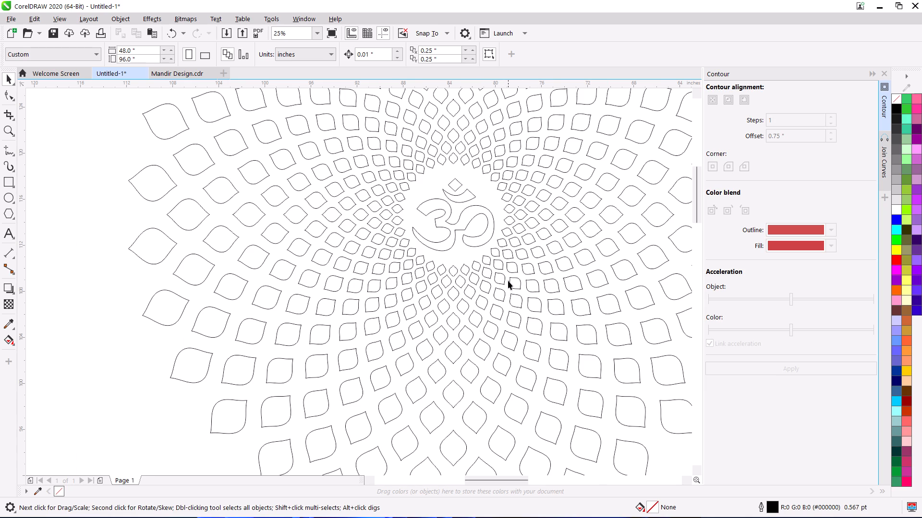
left_click(517, 321)
key("Delete")
left_click(537, 308)
key("Delete")
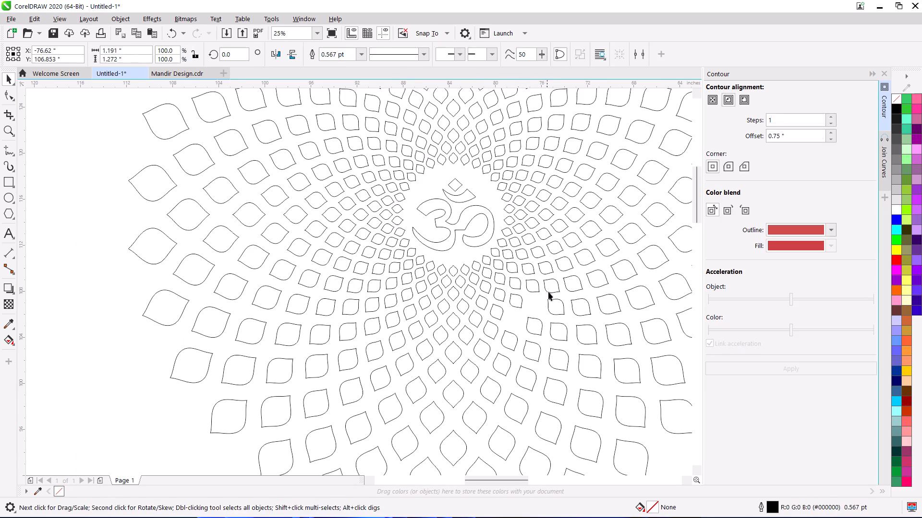
left_click(551, 287)
key("Delete")
left_click(540, 327)
key("Delete")
left_click(493, 335)
key("Delete")
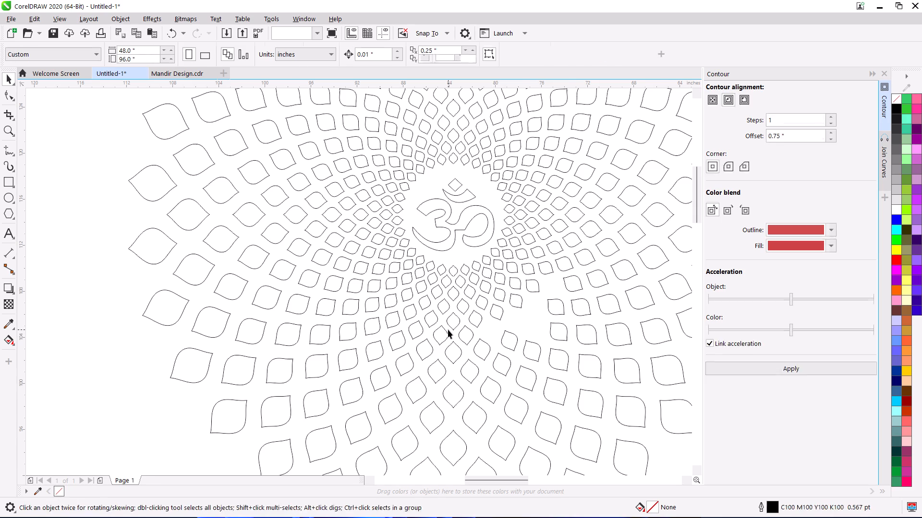
Delete the block of outer petals at the mandala's lower right and the whole band of petals along its bottom.
scroll(460, 336, "down", 1)
left_click_drag(656, 298, 506, 428)
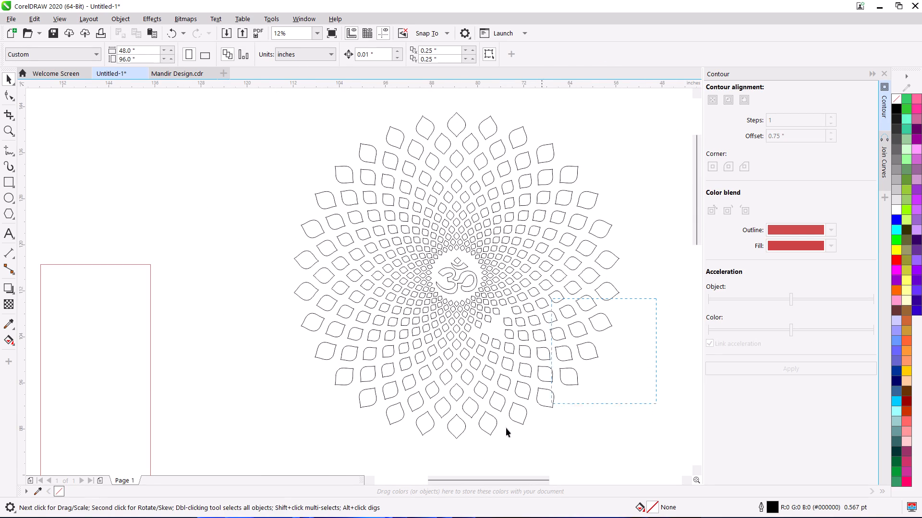
left_click_drag(506, 428, 506, 432)
key("Delete")
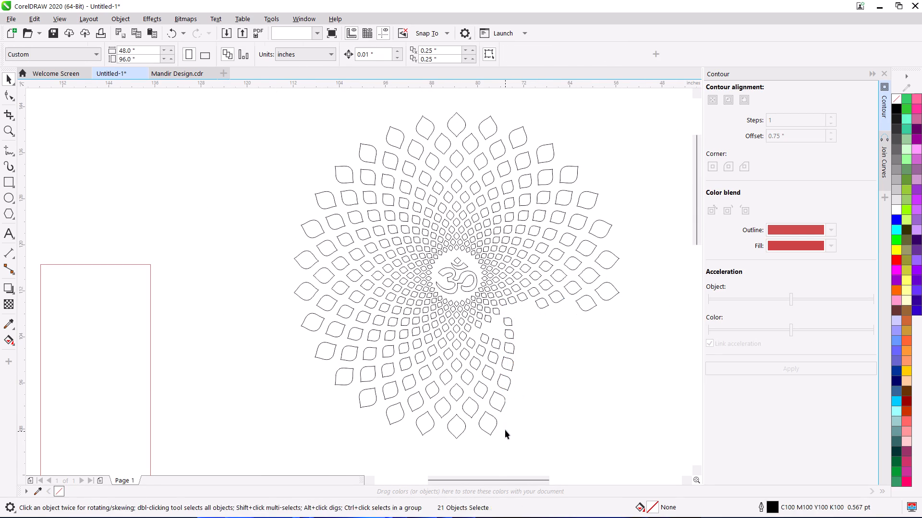
left_click_drag(569, 335, 320, 450)
key("Delete")
Delete the stray petals left below and to the lower right of the inner petal cluster under the Om.
scroll(471, 319, "up", 2)
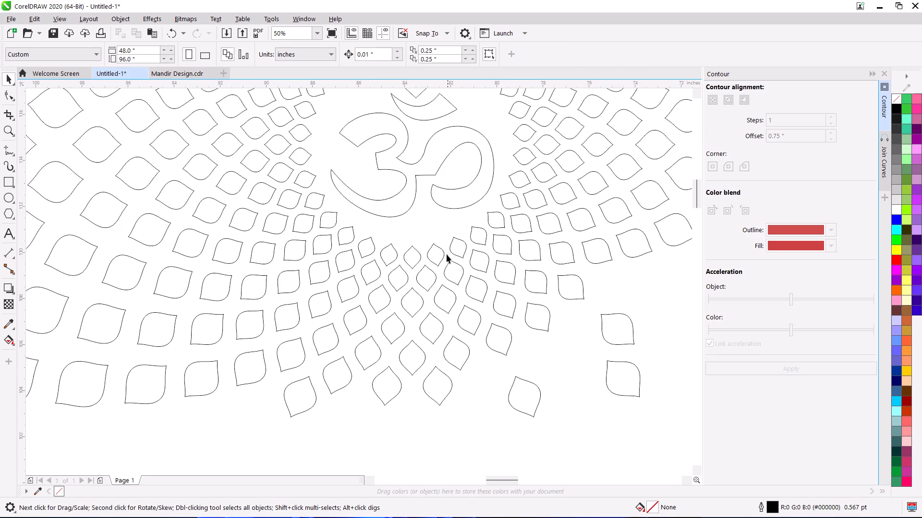
left_click(387, 388)
key("Delete")
left_click(428, 388)
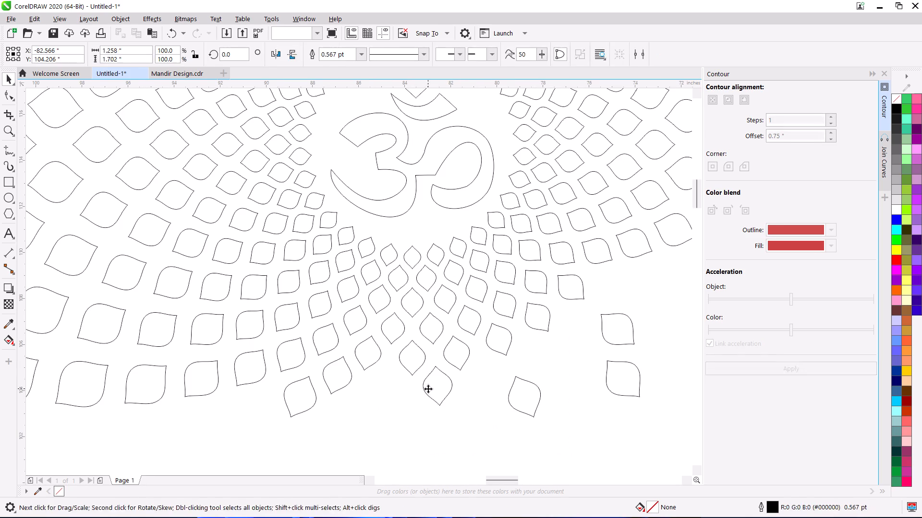
key("Delete")
left_click(516, 395)
key("Delete")
left_click_drag(625, 323, 633, 374)
key("Delete")
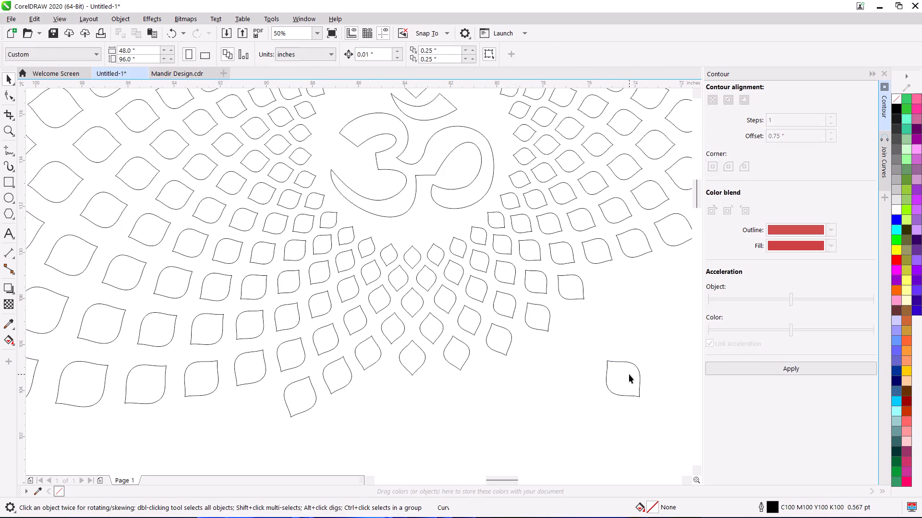
left_click(629, 374)
key("Delete")
Delete five petals bordering the inner petal cluster at the lower left of the Om.
left_click(298, 393)
key("Delete")
left_click(262, 372)
key("Delete")
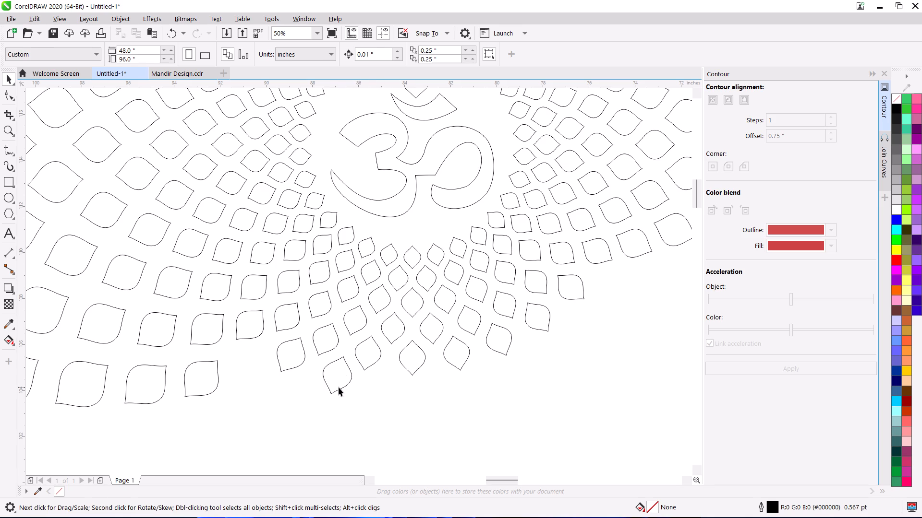
left_click(339, 387)
key("Delete")
left_click(300, 354)
key("Delete")
key("Delete")
left_click(255, 325)
key("Delete")
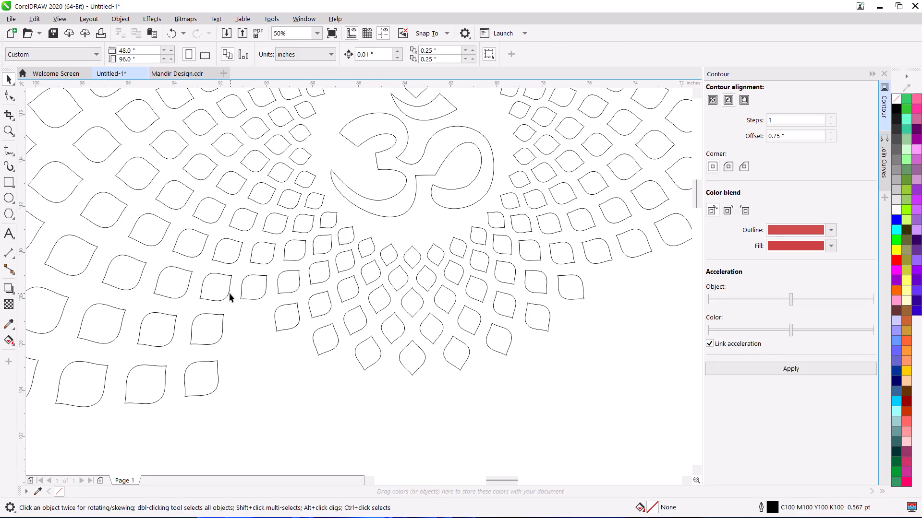
Continue the gap around the inner cluster by deleting the bordering petals up the Om's left side.
left_click(221, 285)
key("Delete")
left_click(193, 247)
key("Delete")
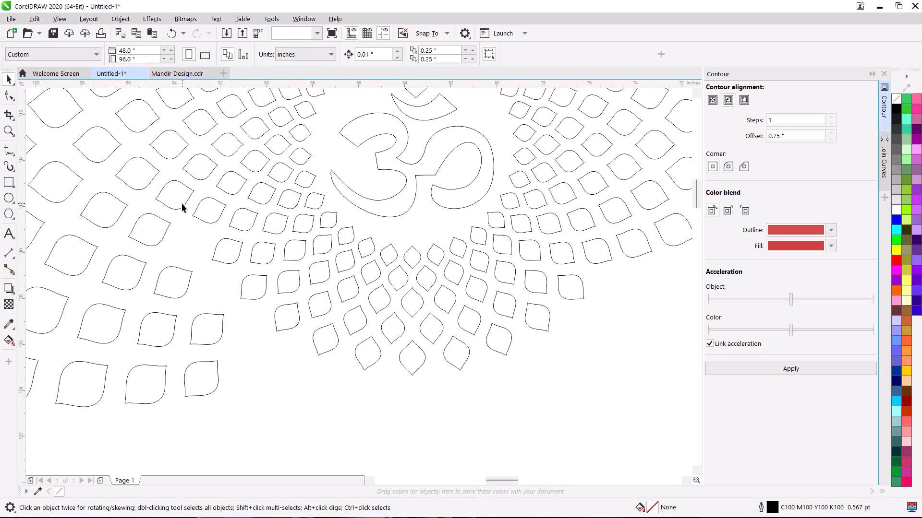
key("Delete")
left_click(182, 203)
key("Delete")
middle_click_drag(196, 230, 353, 360)
left_click(324, 281)
key("Delete")
Delete four more petals to continue the gap around the inner cluster at the Om's upper left.
left_click(335, 226)
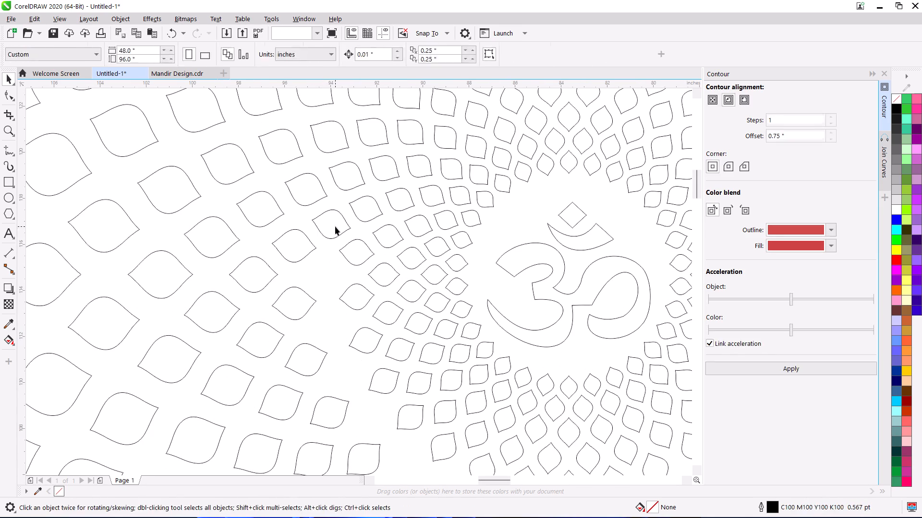
key("Delete")
left_click(340, 180)
key("Delete")
left_click(373, 133)
key("Delete")
left_click(409, 94)
key("Delete")
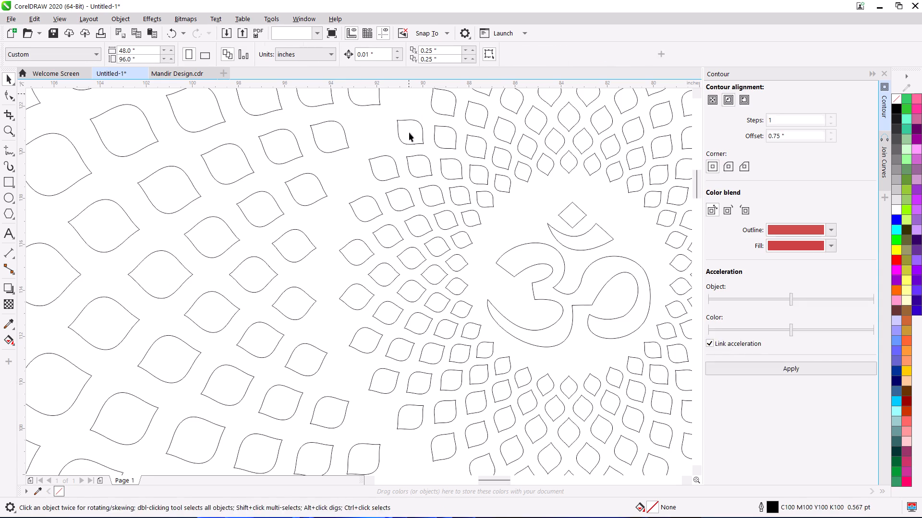
Extend the gap toward the top by deleting three petals above and to the left of the Om.
middle_click_drag(420, 157, 393, 303)
middle_click(393, 303)
left_click(424, 207)
key("Delete")
left_click(465, 191)
key("Delete")
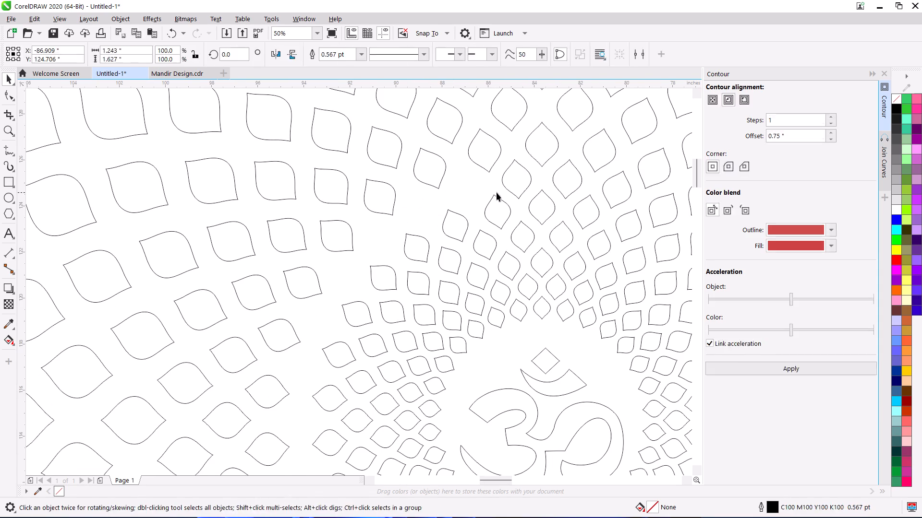
left_click(504, 185)
key("Delete")
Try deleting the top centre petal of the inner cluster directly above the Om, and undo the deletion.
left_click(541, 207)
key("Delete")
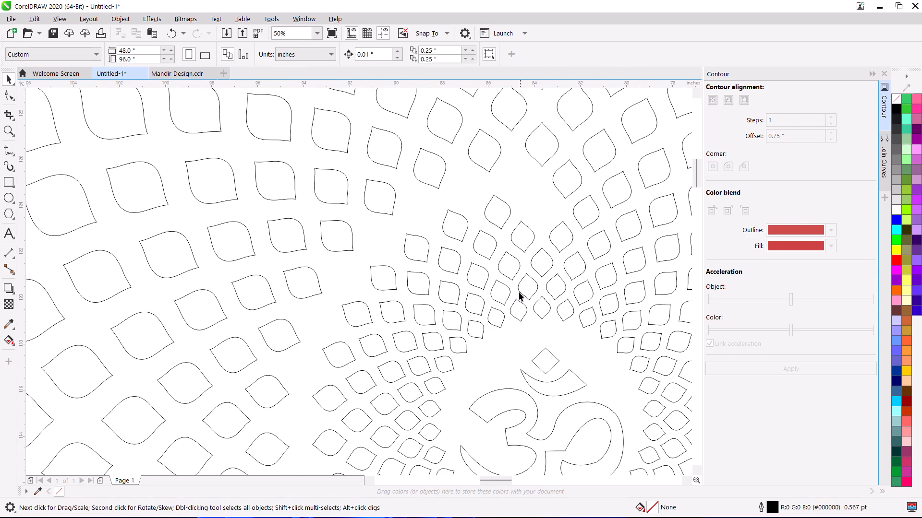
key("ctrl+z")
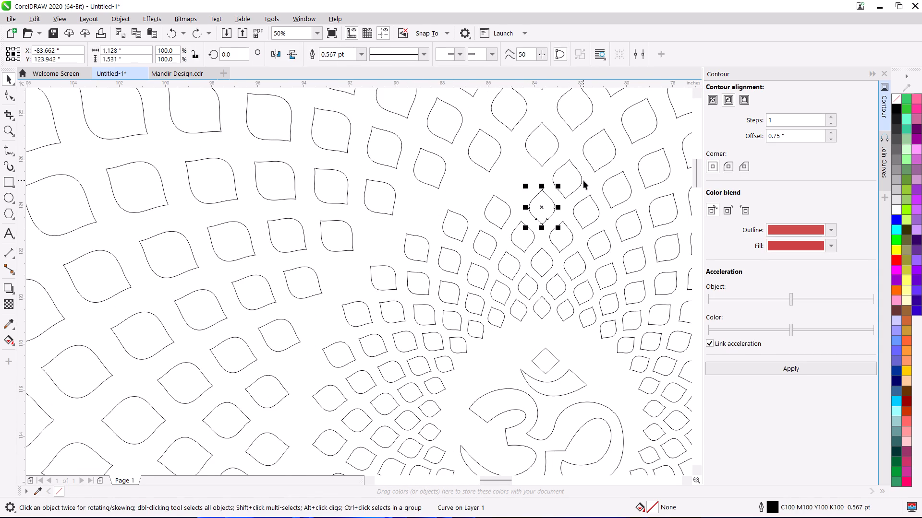
Delete five petals from the top round to the upper right of the Om to continue the gap around the inner cluster.
left_click(578, 180)
key("Delete")
left_click(621, 189)
key("Delete")
middle_click_drag(617, 213, 399, 244)
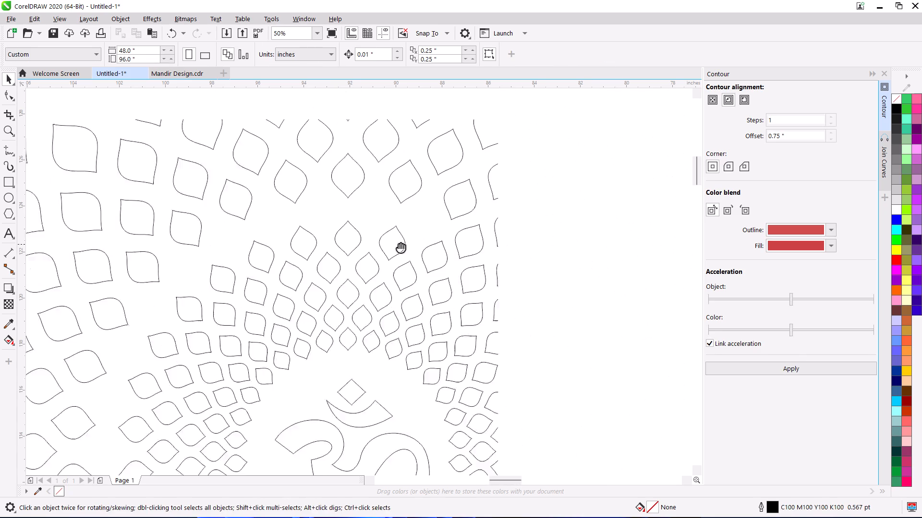
middle_click_drag(399, 244, 346, 243)
left_click(396, 245)
key("Delete")
left_click(433, 264)
key("Delete")
left_click(463, 300)
key("Delete")
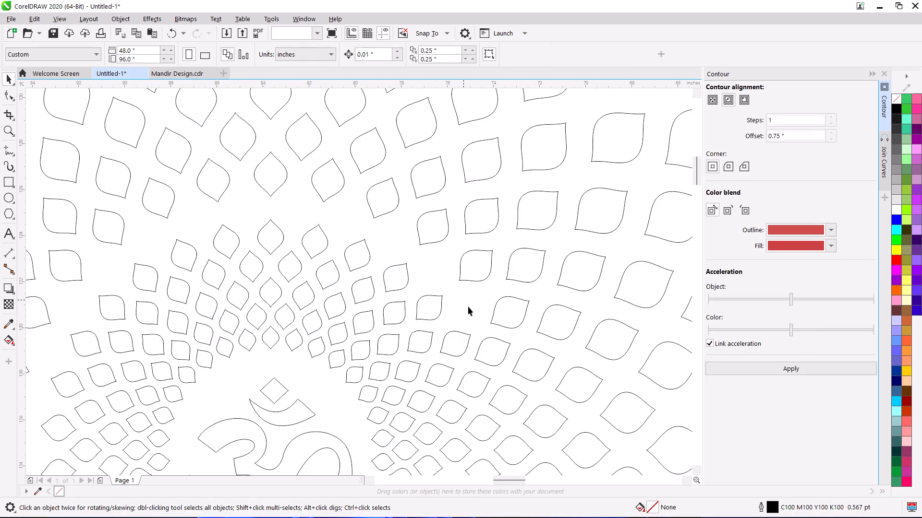
Delete the petals bordering the inner cluster from the Om's right round to its lower right to finish the gap.
left_click(495, 352)
key("Delete")
left_click(508, 393)
key("Delete")
middle_click_drag(500, 435, 441, 290)
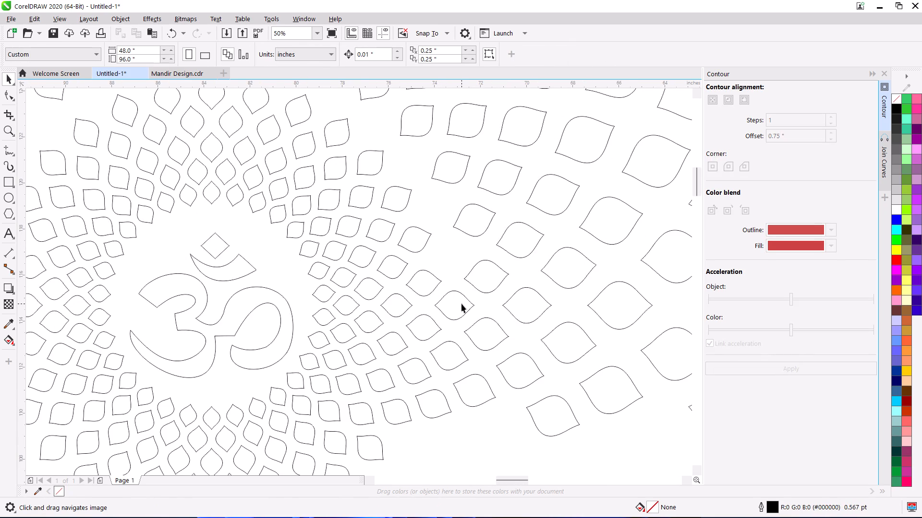
key("Delete")
left_click(459, 348)
key("Delete")
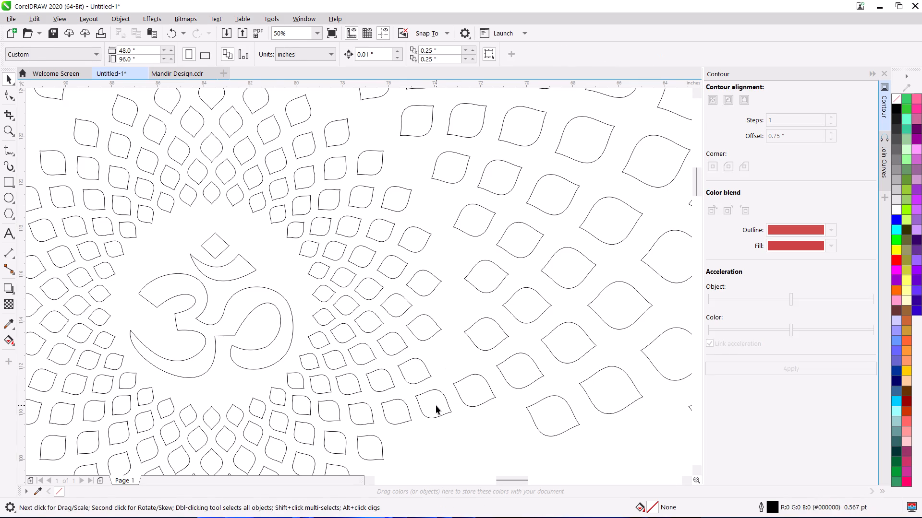
key("Delete")
left_click(437, 407)
key("Delete")
left_click(472, 390)
key("Delete")
Delete the remaining outer petals to the right of and above the inner cluster, including the strays at its upper right.
scroll(485, 355, "down", 2)
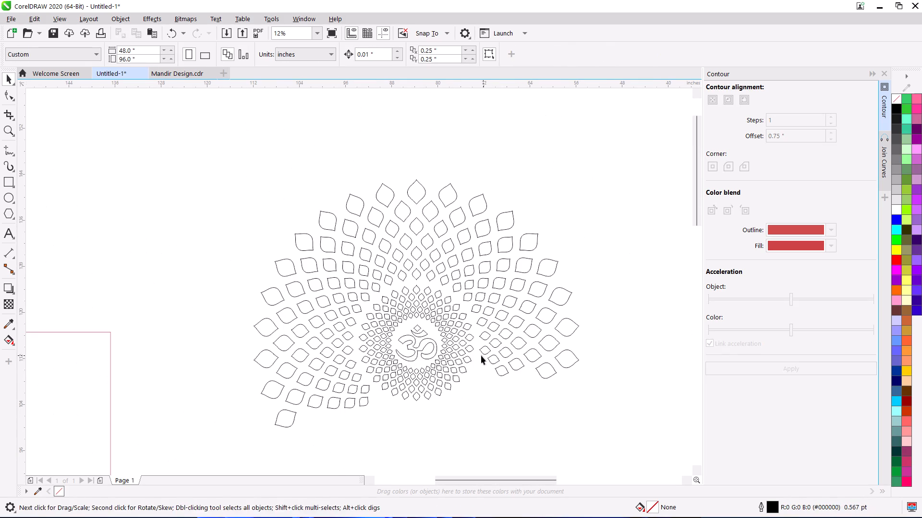
middle_click(469, 360)
left_click_drag(604, 208, 474, 408)
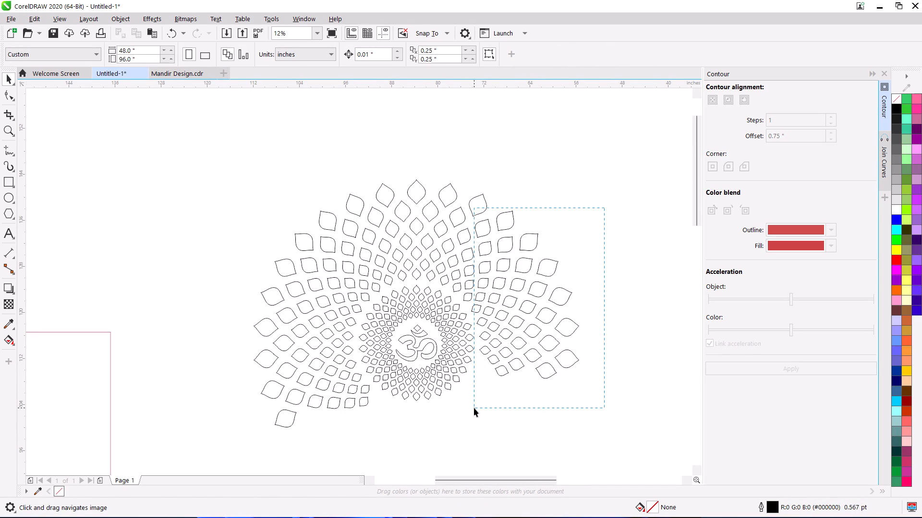
left_click_drag(474, 408, 475, 405)
key("Delete")
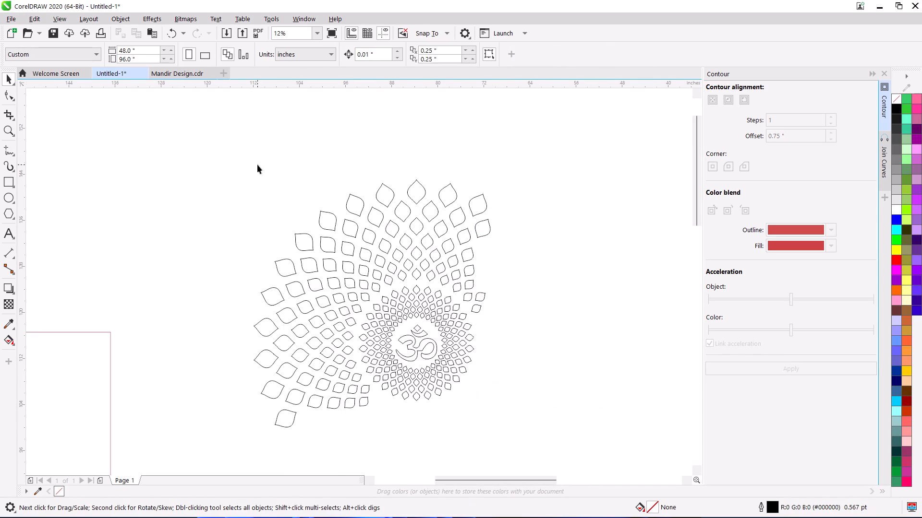
left_click_drag(257, 165, 549, 281)
key("Delete")
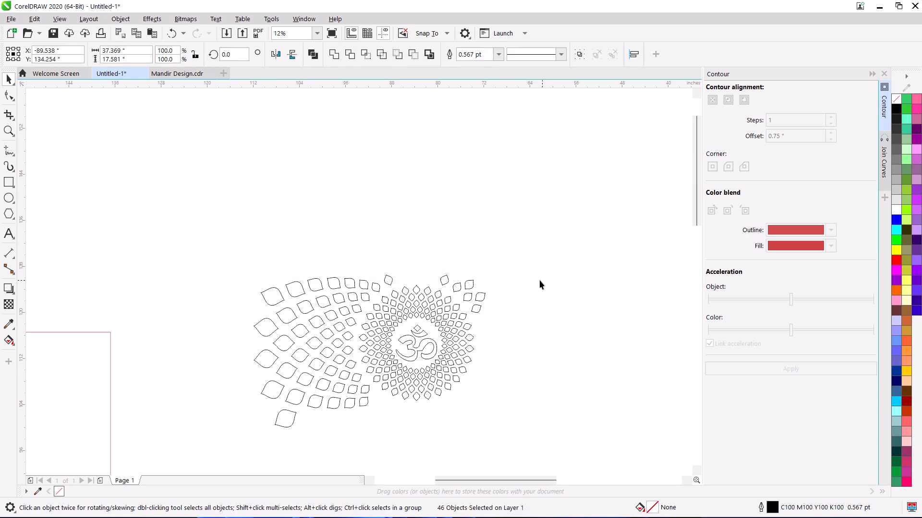
left_click_drag(437, 251, 523, 290)
key("Delete")
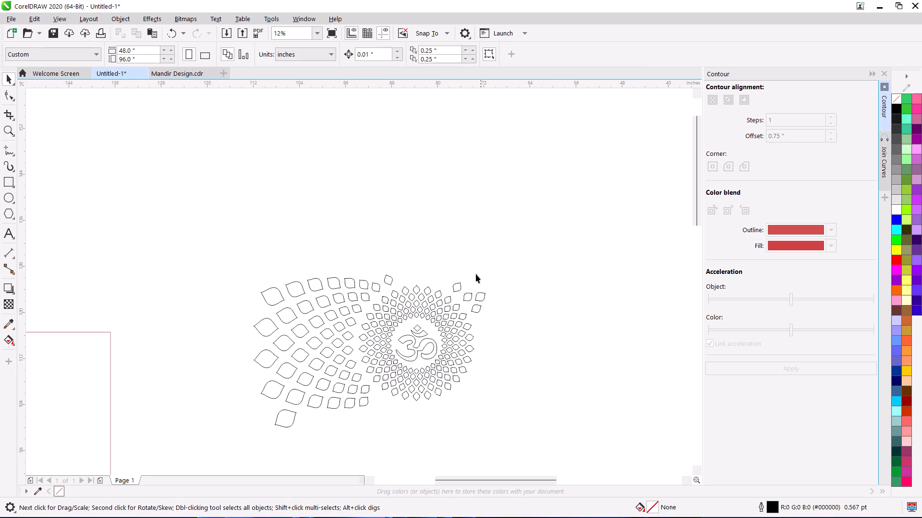
left_click_drag(460, 266, 520, 313)
key("Delete")
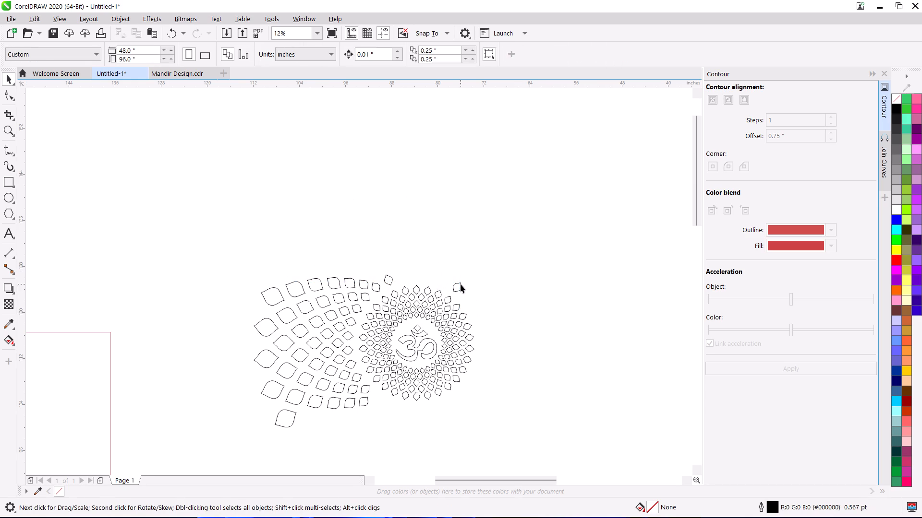
left_click(461, 284)
key("Delete")
Delete the outer petals to the left and lower left of the inner cluster.
left_click_drag(192, 232, 357, 434)
key("Delete")
left_click_drag(318, 377, 370, 418)
key("Delete")
left_click(361, 377)
key("Delete")
Delete the last stray outer petals at the upper left of the inner cluster.
left_click_drag(296, 233, 376, 307)
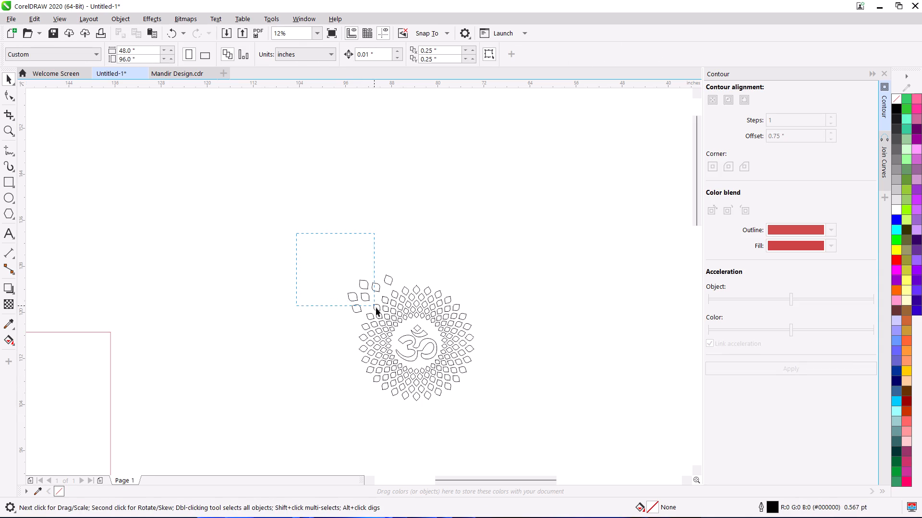
left_click_drag(376, 307, 376, 306)
key("Delete")
left_click(352, 306)
key("Delete")
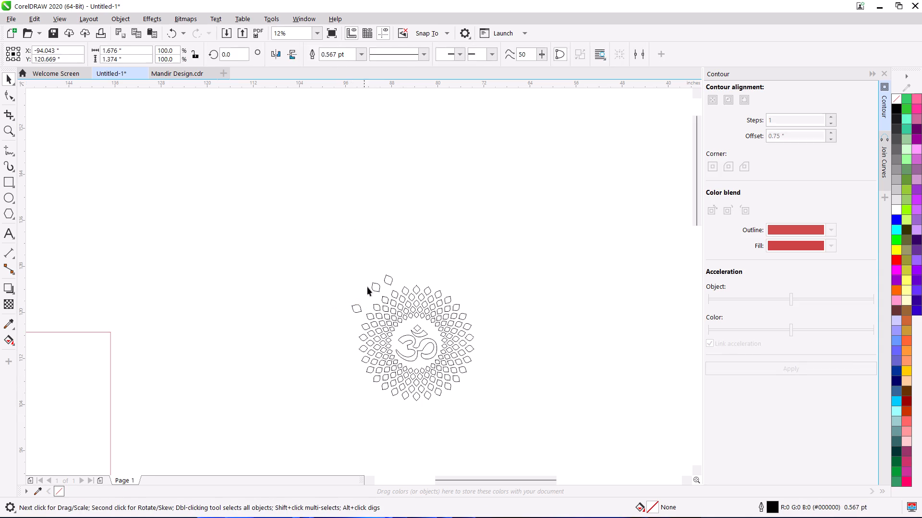
left_click(376, 287)
key("Delete")
left_click(384, 283)
key("Delete")
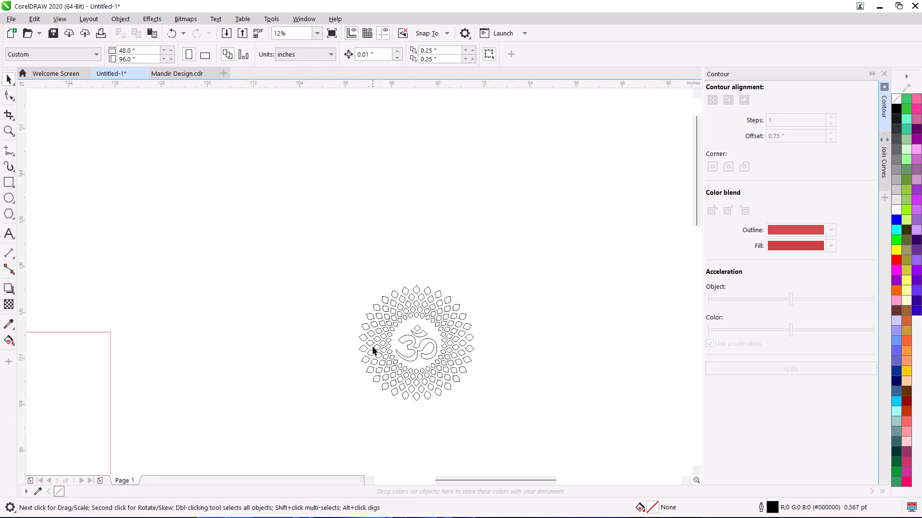
Combine the Om and all its surrounding inner petals into a single curve.
scroll(376, 346, "up", 1)
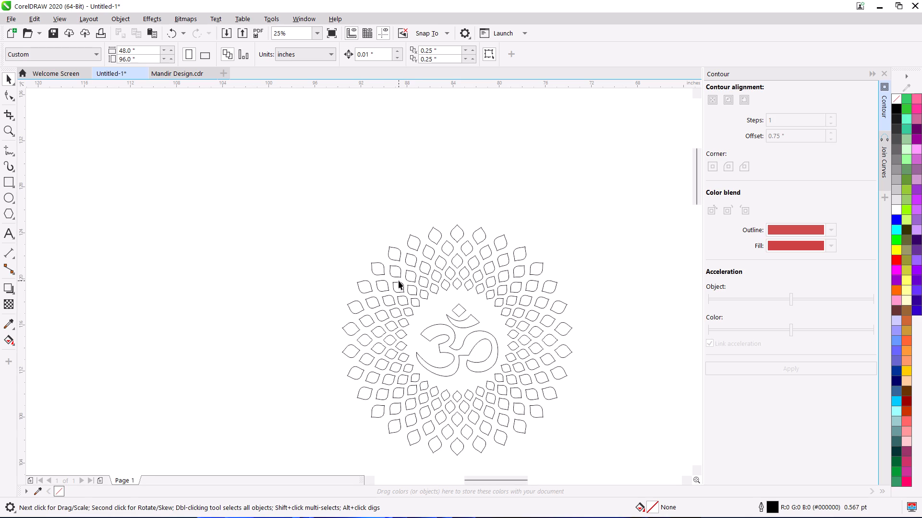
scroll(403, 222, "down", 1)
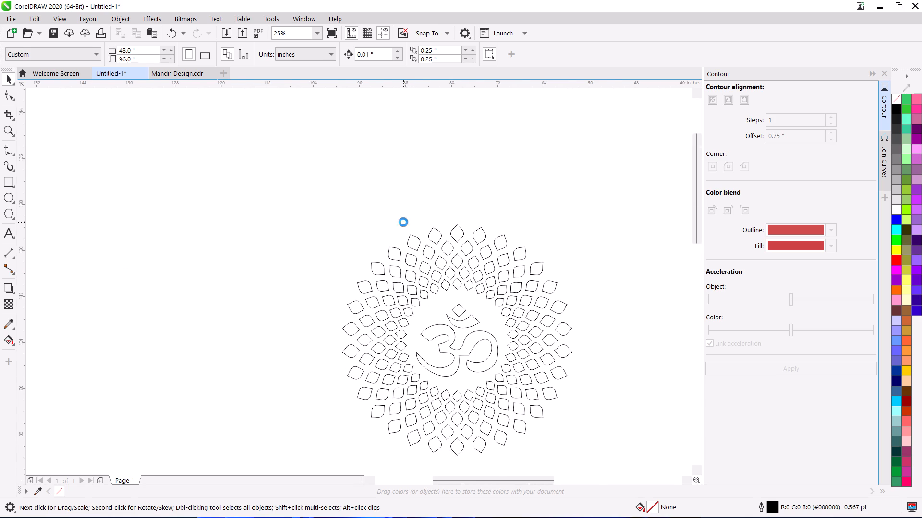
scroll(403, 222, "down", 1)
left_click_drag(371, 183, 504, 291)
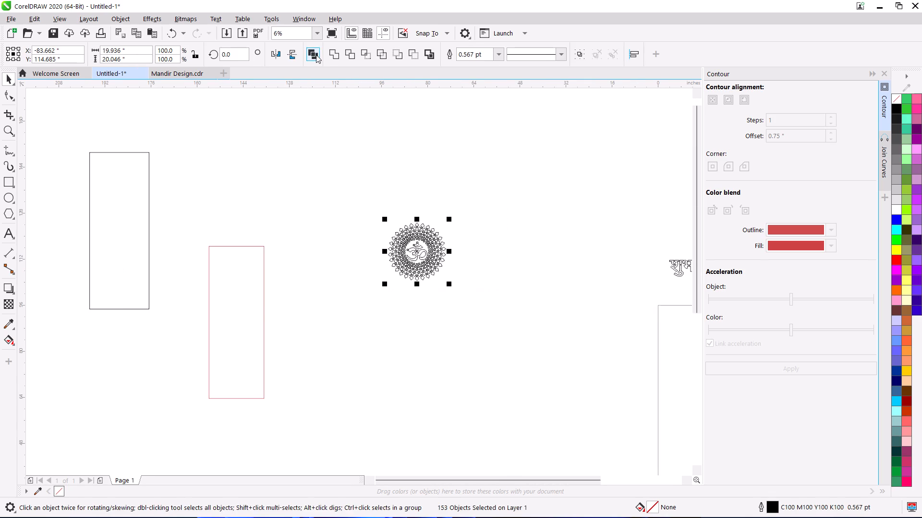
left_click(313, 55)
Resize the combined Om mandala to 19.1 by 19.1 inches to match the inset rectangle's width.
left_click(244, 304)
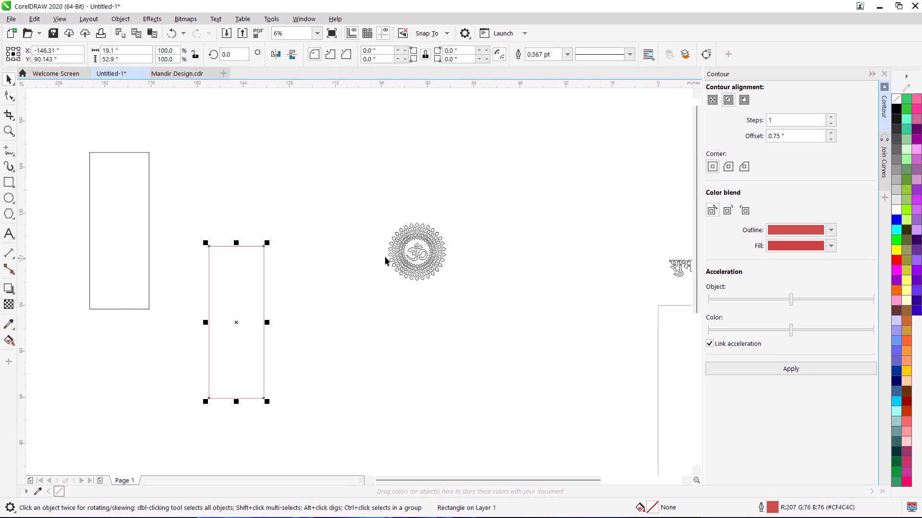
left_click_drag(363, 206, 529, 327)
left_click(497, 235)
scroll(424, 259, "up", 2)
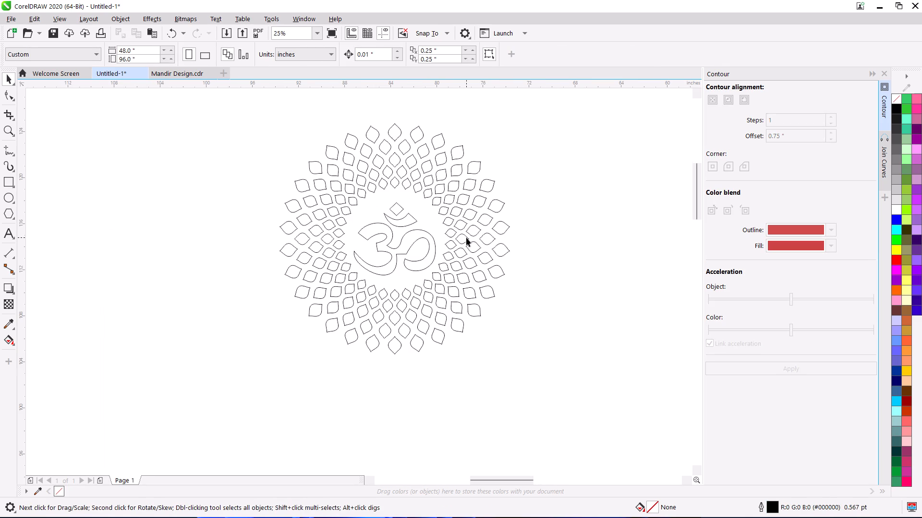
left_click(466, 237)
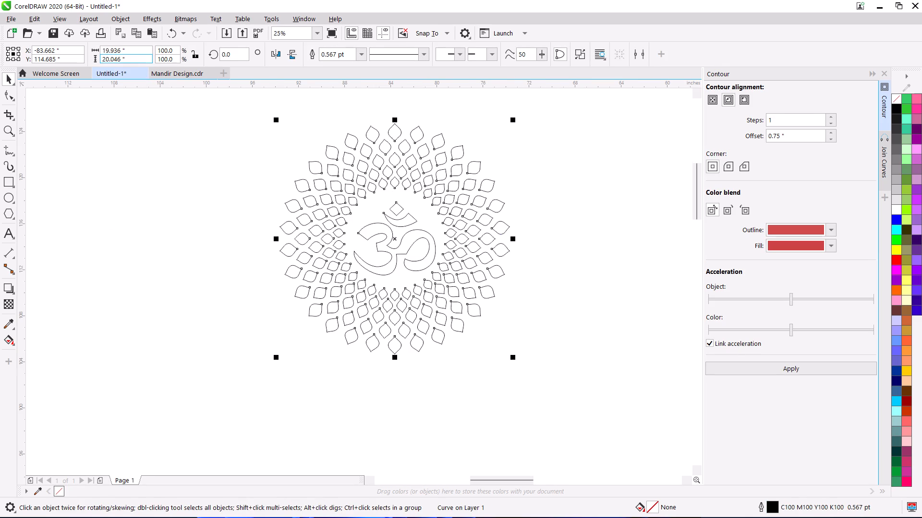
left_click_drag(138, 52, 61, 58)
key("1")
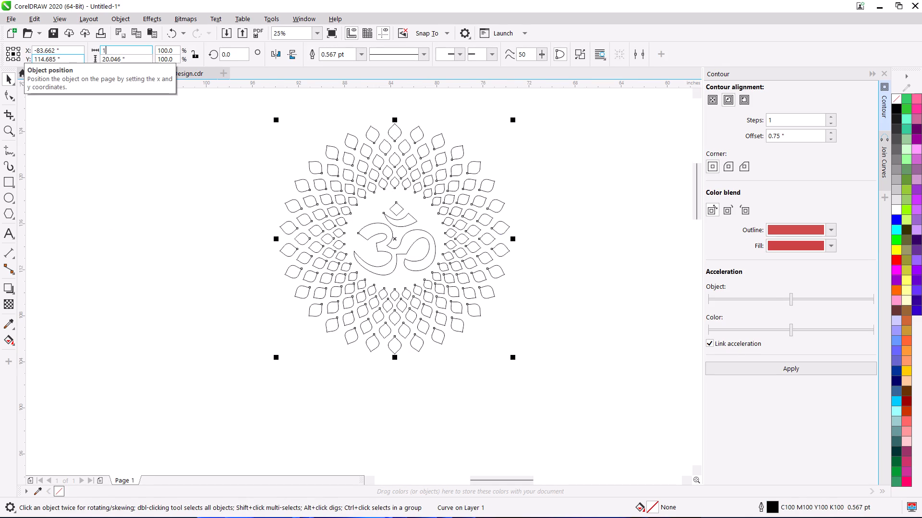
key("9")
key("period")
key("1")
key("Return")
left_click_drag(136, 55, 94, 54)
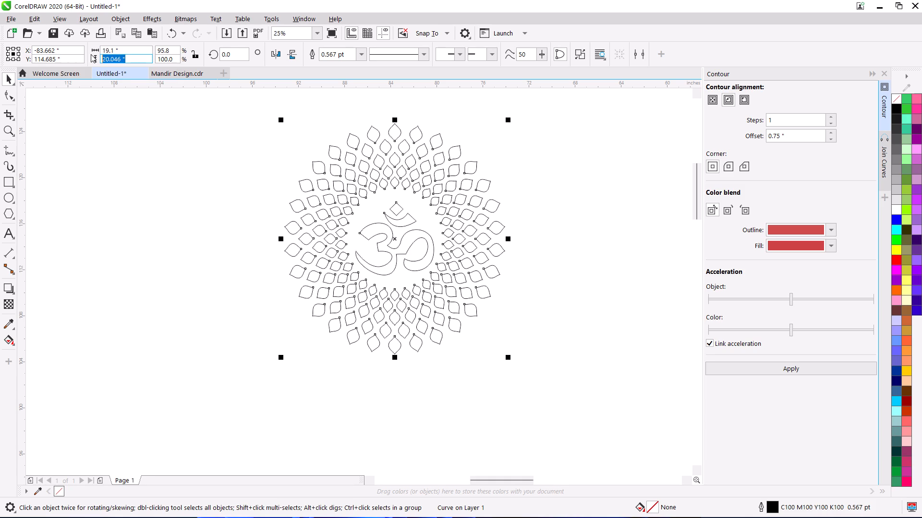
key("1")
type("9.1")
key("Return")
Centre the Om mandala horizontally and vertically inside the red inset rectangle.
scroll(339, 215, "down", 1)
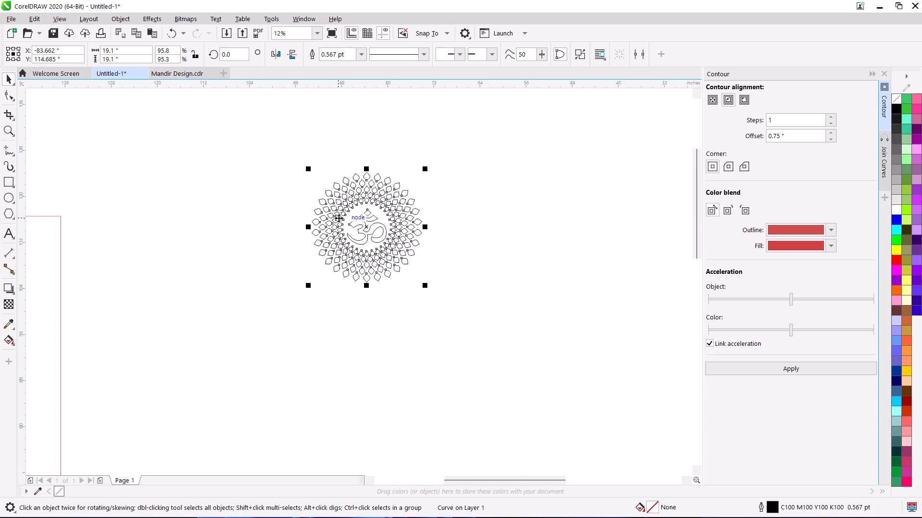
scroll(133, 245, "down", 2)
middle_click_drag(133, 244, 220, 234)
left_click(194, 258, "shift")
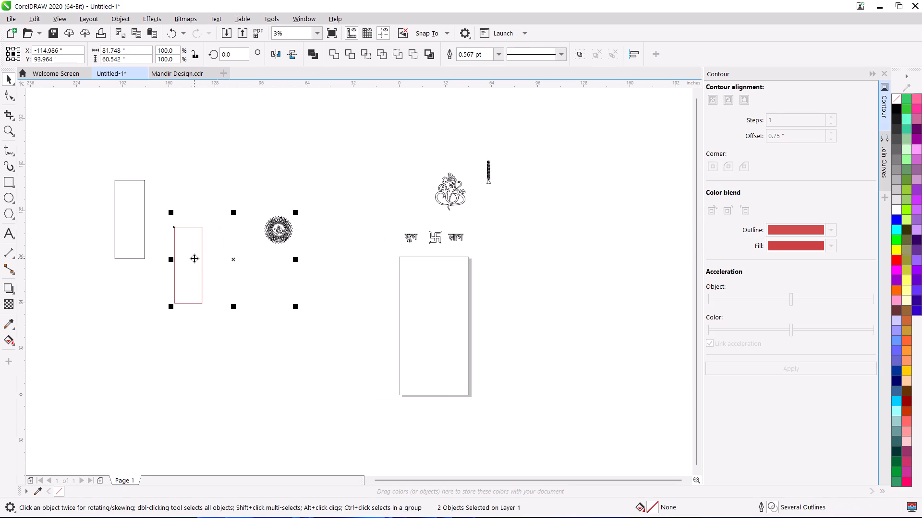
type("CE")
scroll(194, 255, "up", 2)
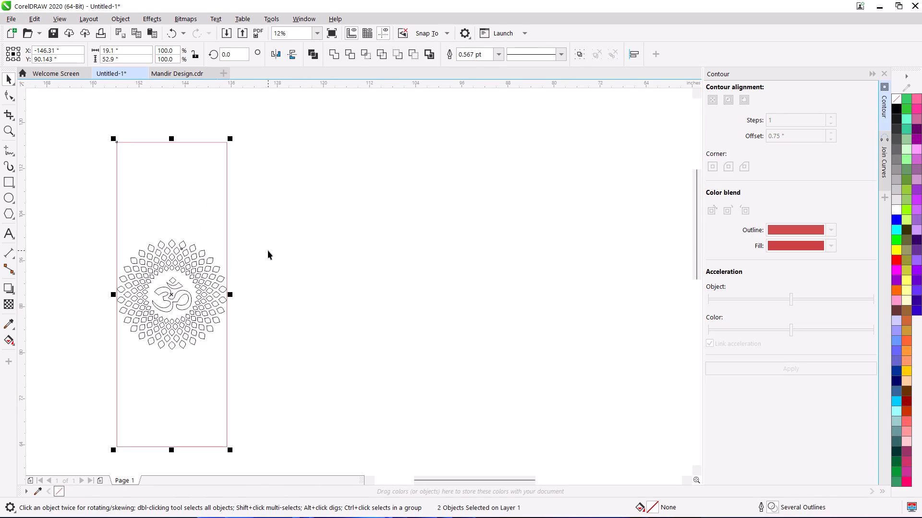
left_click(269, 250)
Move the शुभ, swastika and लाभ artwork from above the page to just above the inset rectangle.
scroll(269, 250, "down", 1)
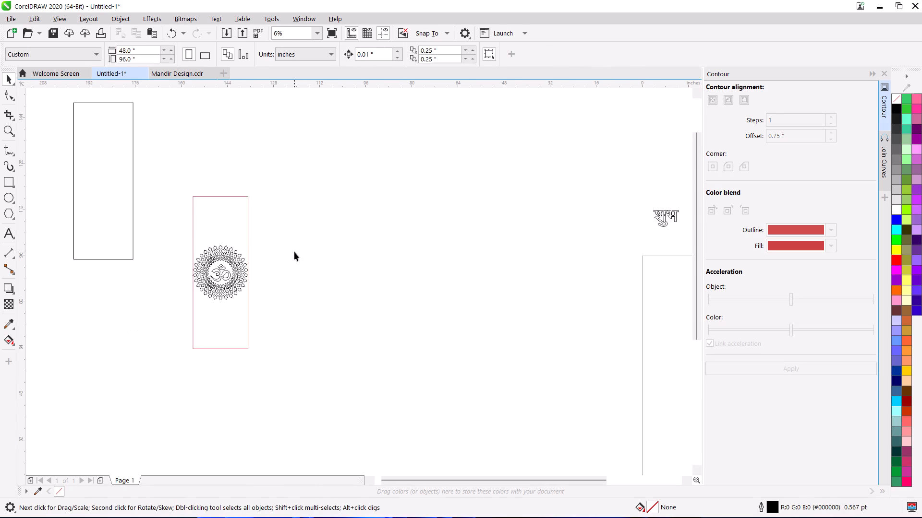
scroll(346, 243, "down", 1)
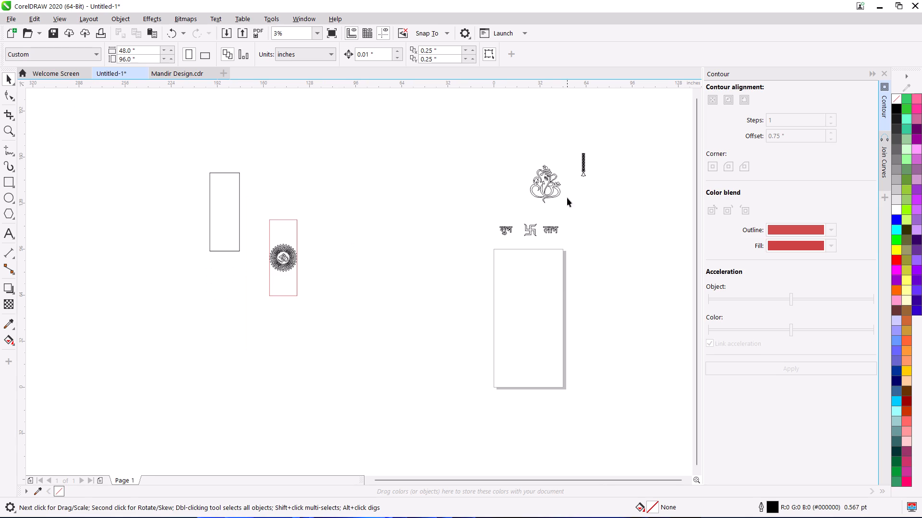
left_click_drag(496, 214, 590, 258)
left_click_drag(532, 232, 262, 233)
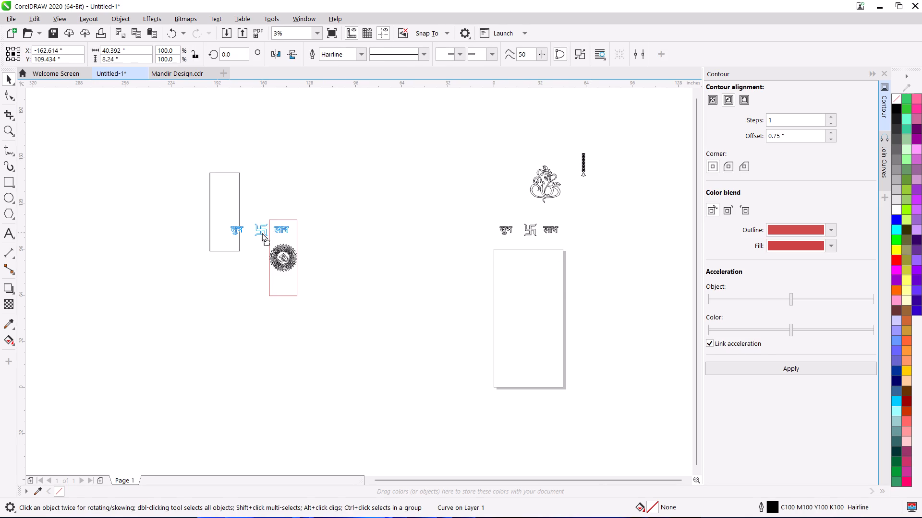
left_click_drag(262, 233, 297, 212)
left_click(412, 235)
Move the Ganesha figure over to sit above the swastika lettering.
left_click_drag(504, 148, 565, 217)
left_click_drag(538, 177, 281, 173)
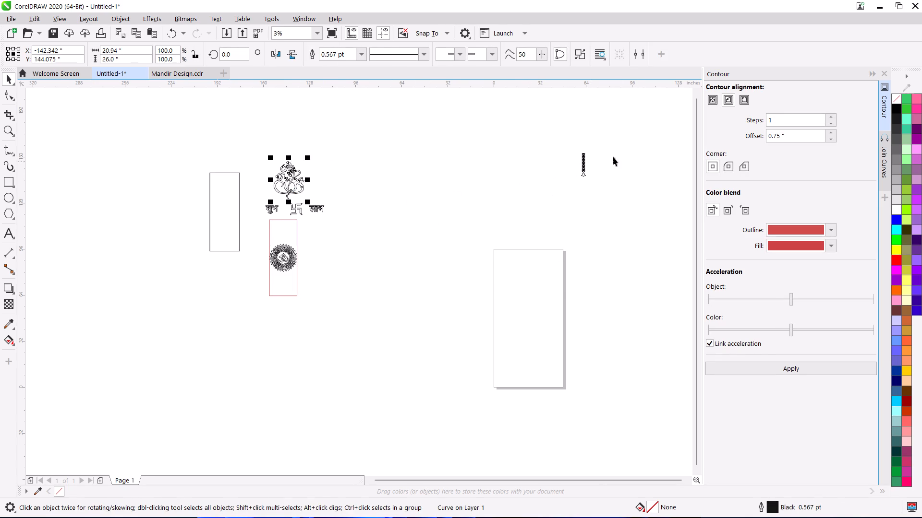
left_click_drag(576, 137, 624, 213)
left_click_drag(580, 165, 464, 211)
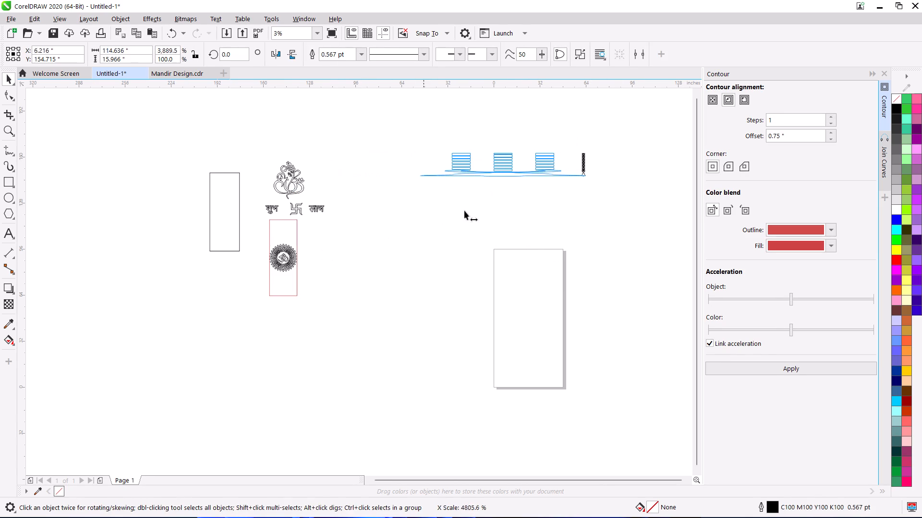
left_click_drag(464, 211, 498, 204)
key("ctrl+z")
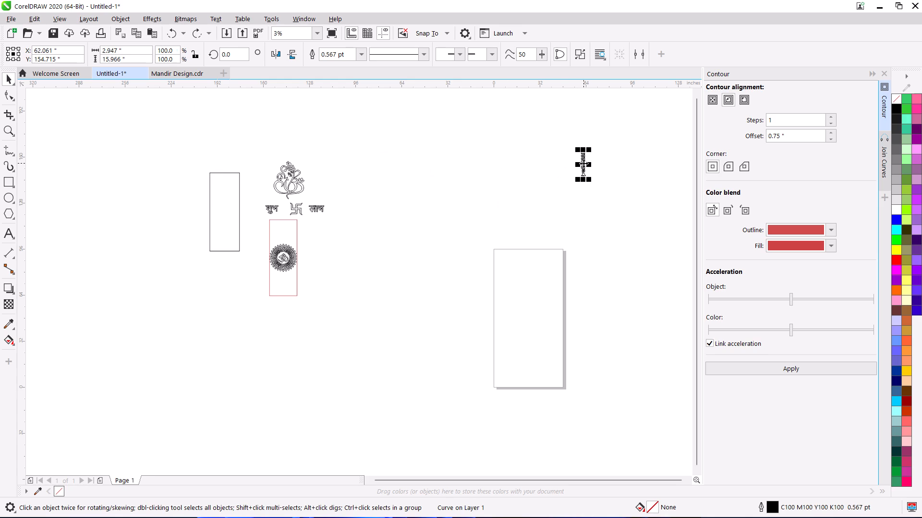
Move the hanging bell chain beside the inset rectangle, just outside the upper part of its right edge.
left_click_drag(583, 163, 332, 226)
left_click(359, 284)
scroll(279, 193, "up", 1)
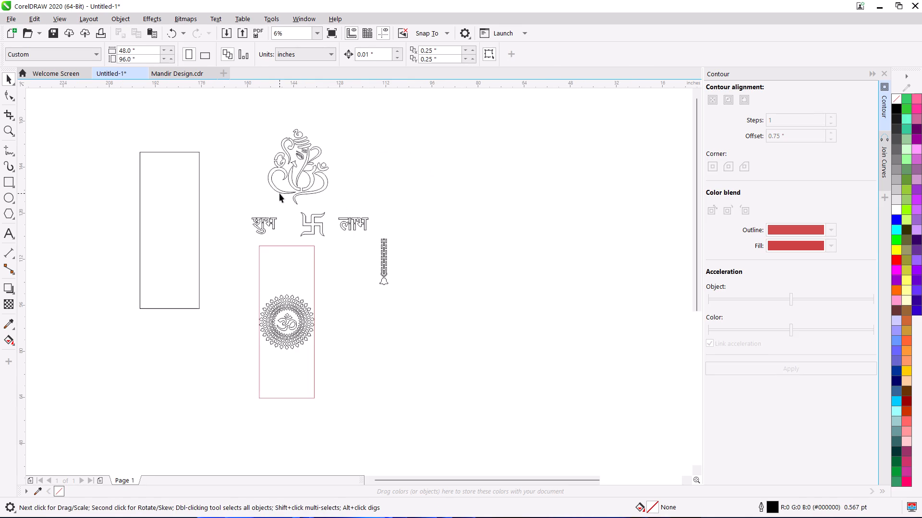
scroll(317, 253, "up", 2)
left_click_drag(585, 247, 237, 347)
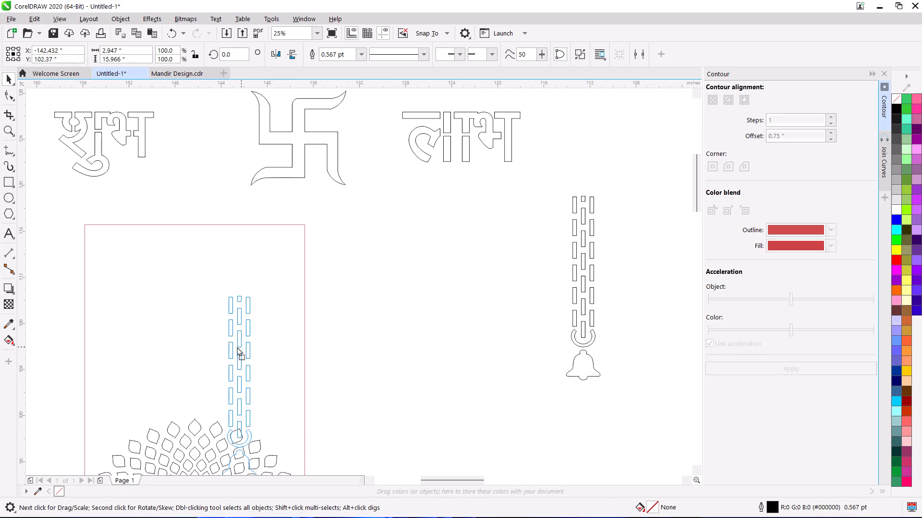
left_click_drag(237, 347, 290, 281)
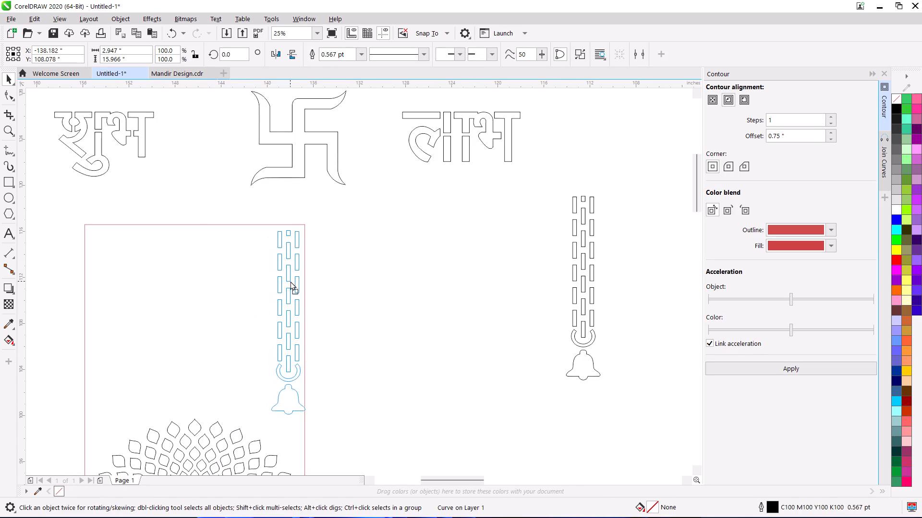
left_click_drag(290, 281, 363, 275)
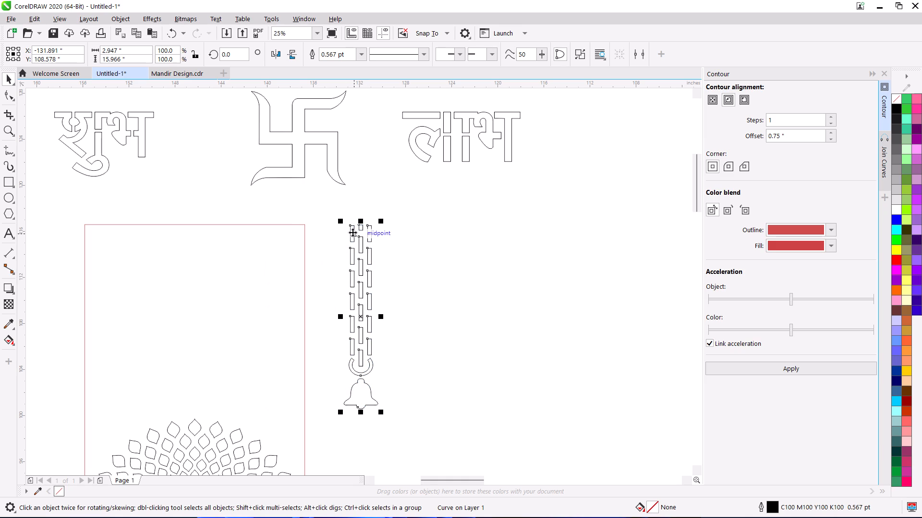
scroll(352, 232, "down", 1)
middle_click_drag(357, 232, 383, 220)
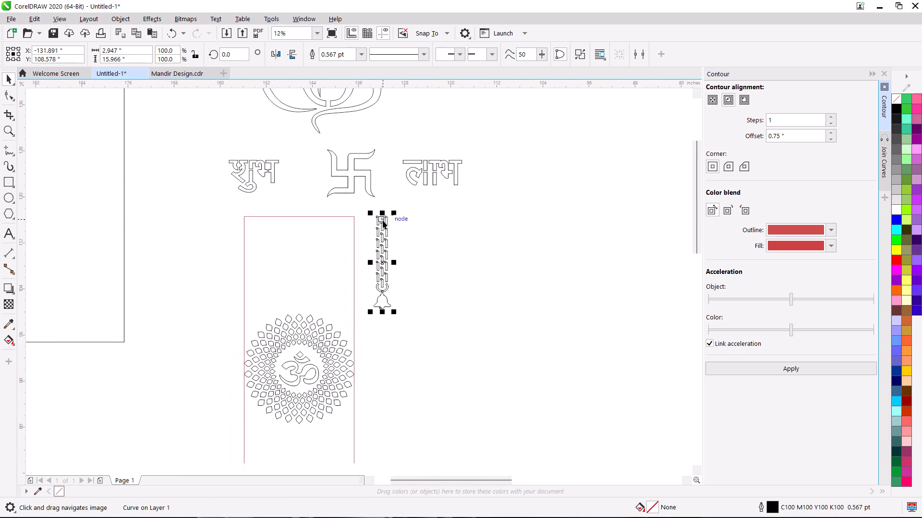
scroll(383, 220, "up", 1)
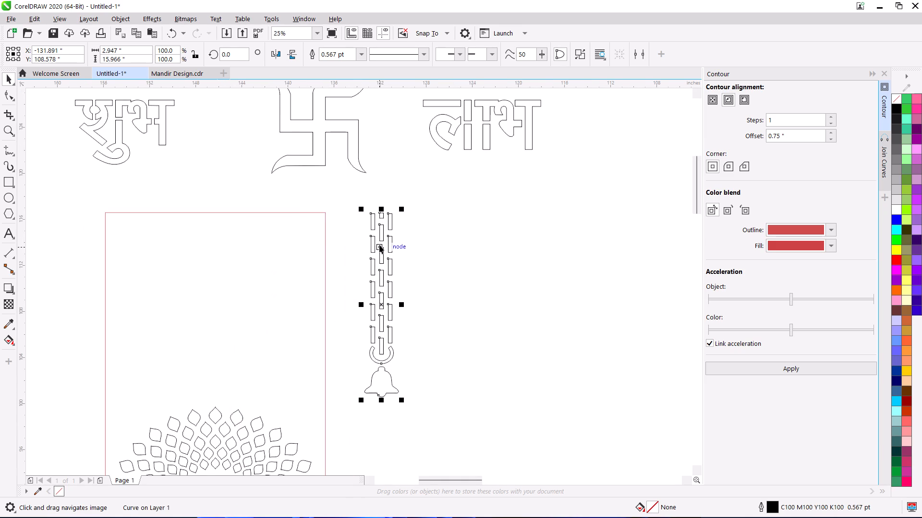
Break the hanging bell chain apart, delete its top two rows of links, and combine the rest into one curve about 12 inches tall.
key("ctrl+k")
left_click(448, 209)
left_click(360, 201)
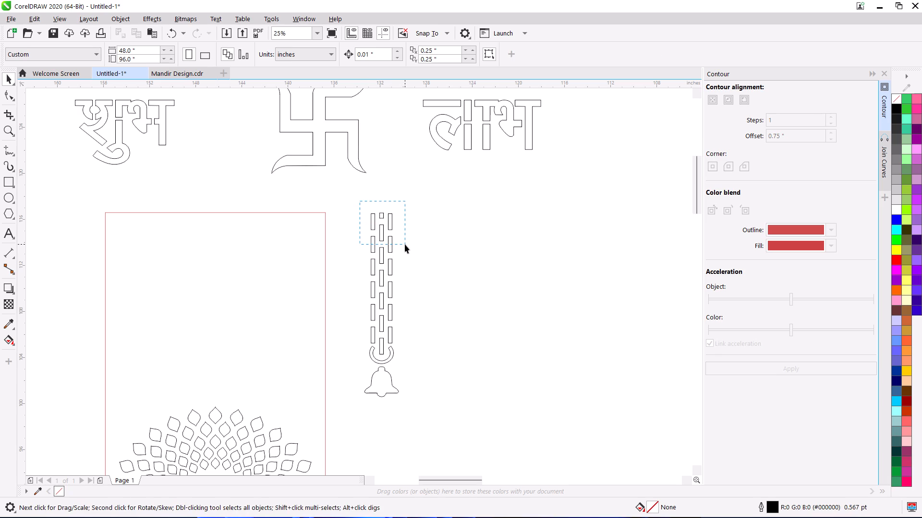
key("Delete")
left_click_drag(354, 219, 435, 415)
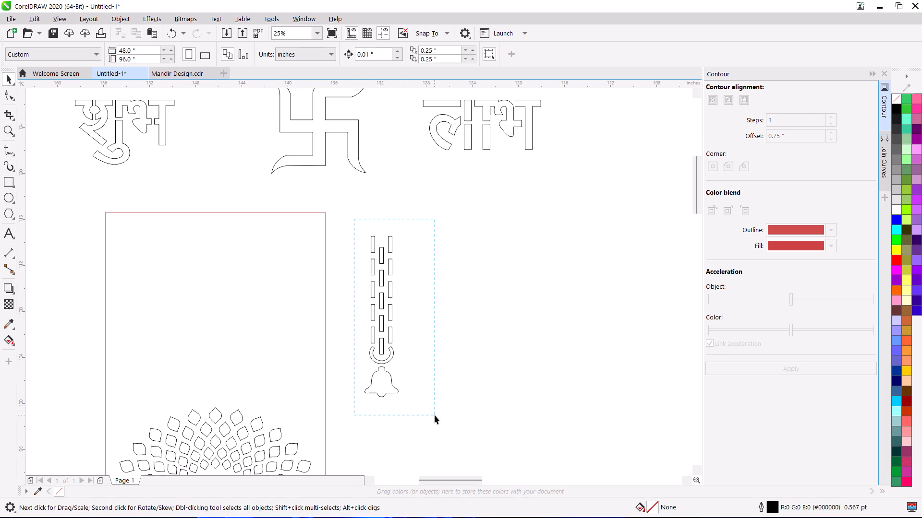
left_click_drag(435, 415, 425, 256)
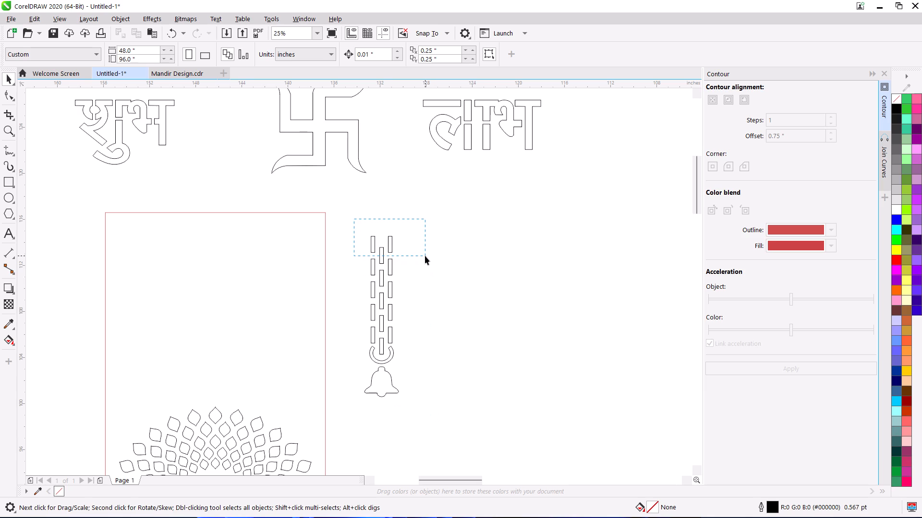
left_click_drag(425, 256, 423, 267)
key("Delete")
left_click(361, 232)
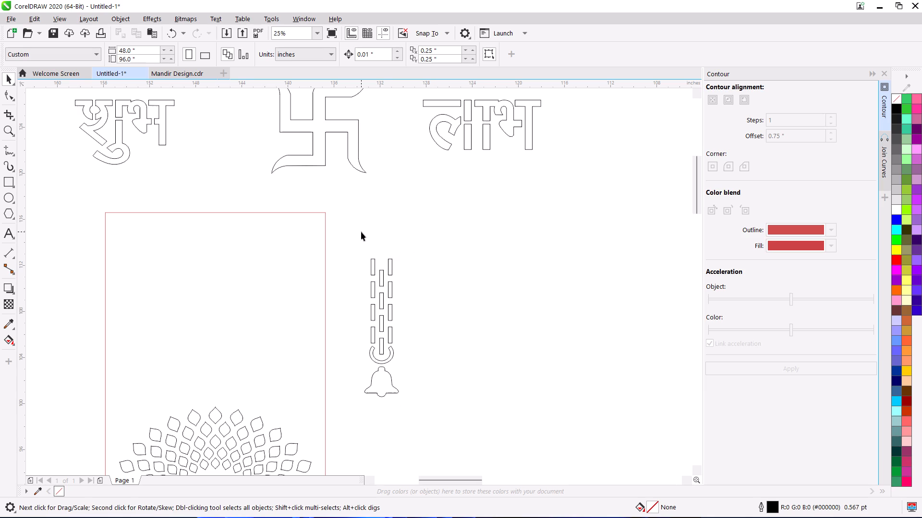
left_click_drag(356, 228, 452, 421)
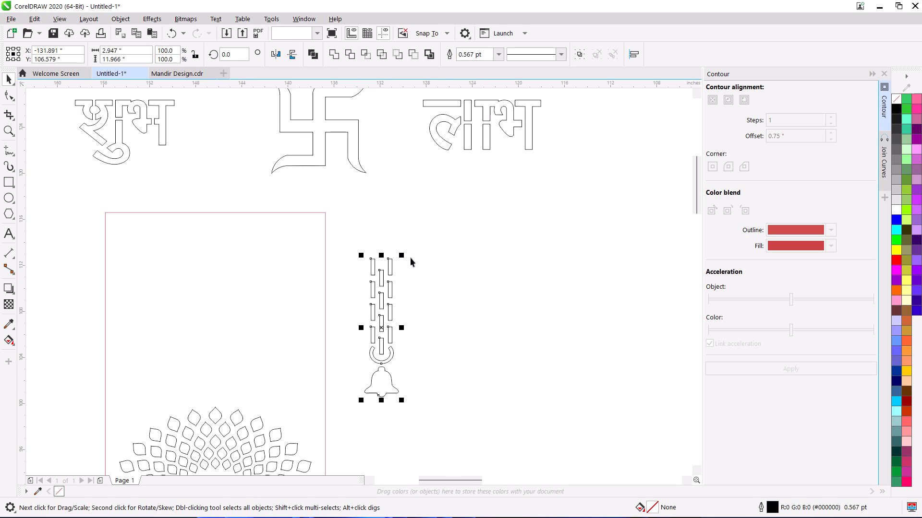
left_click(307, 55)
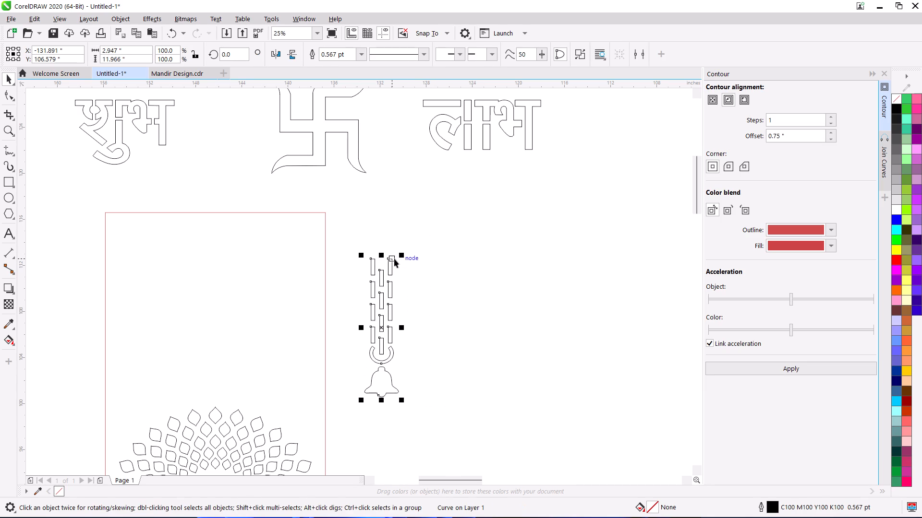
Align the shortened bell chain to the top and left edges of the red inset rectangle.
left_click_drag(391, 259, 326, 211)
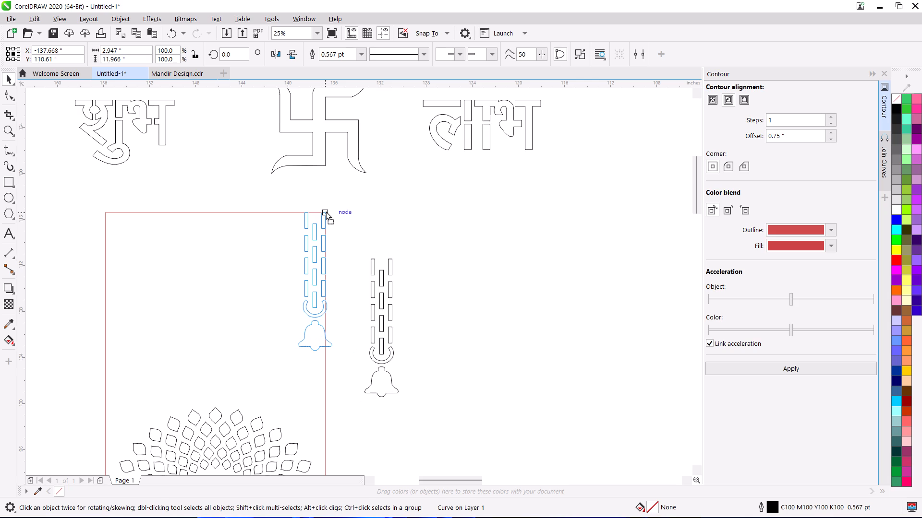
left_click_drag(326, 211, 328, 211)
left_click_drag(328, 211, 391, 222)
left_click(313, 276, "shift")
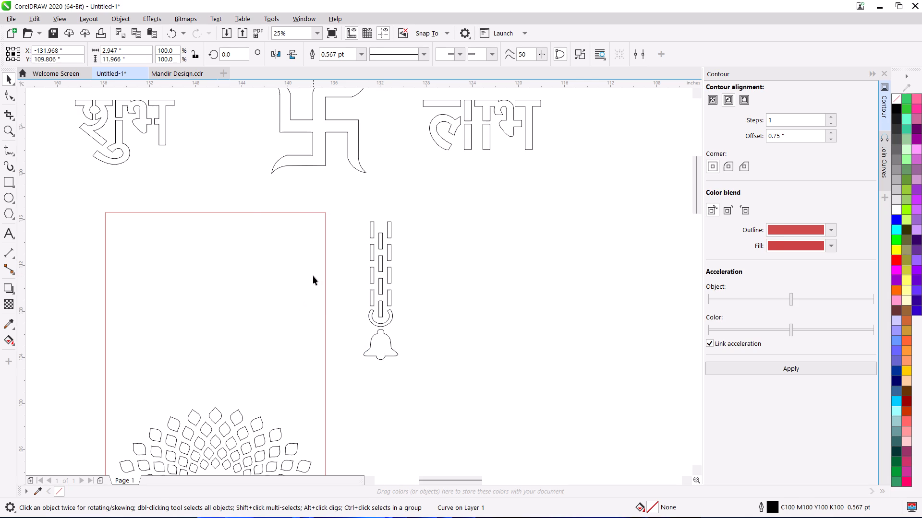
key("c")
type("ET")
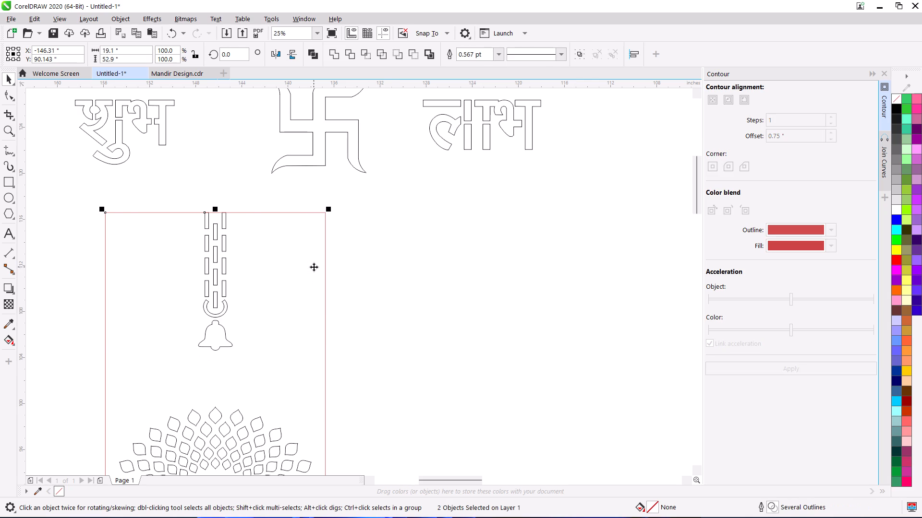
key("l")
left_click(384, 255)
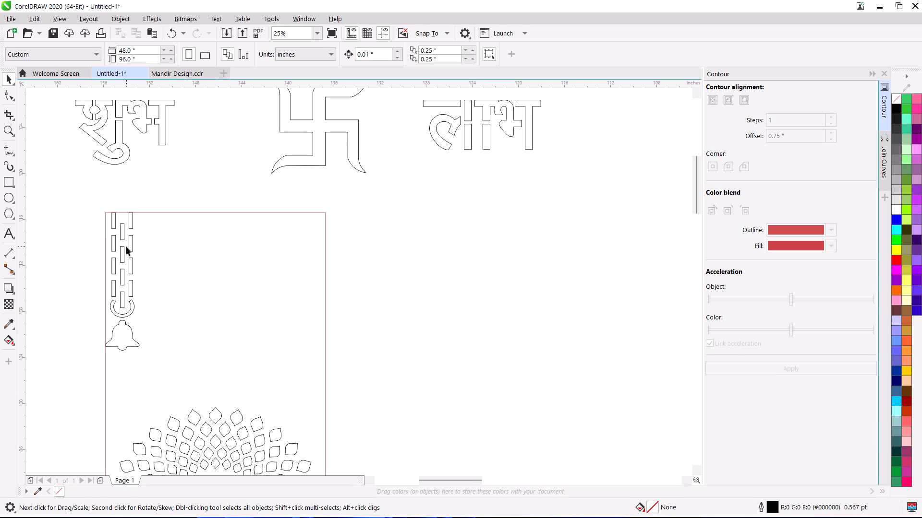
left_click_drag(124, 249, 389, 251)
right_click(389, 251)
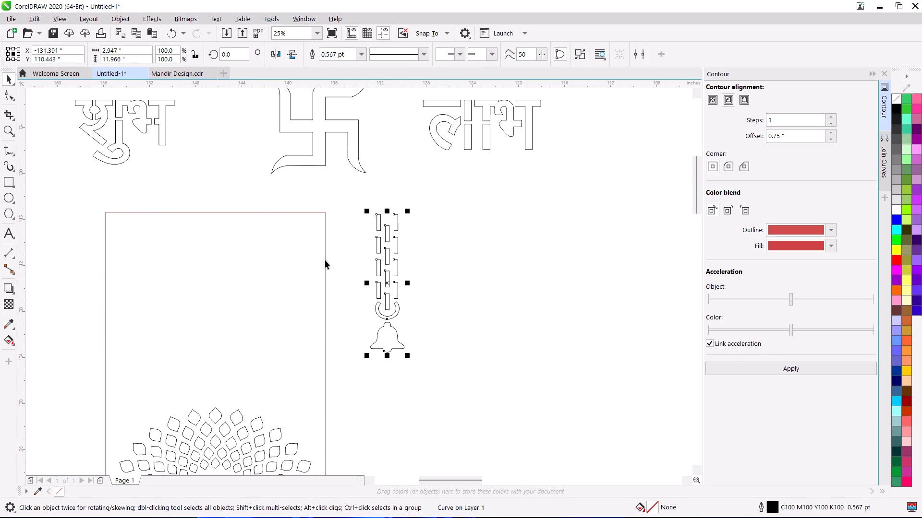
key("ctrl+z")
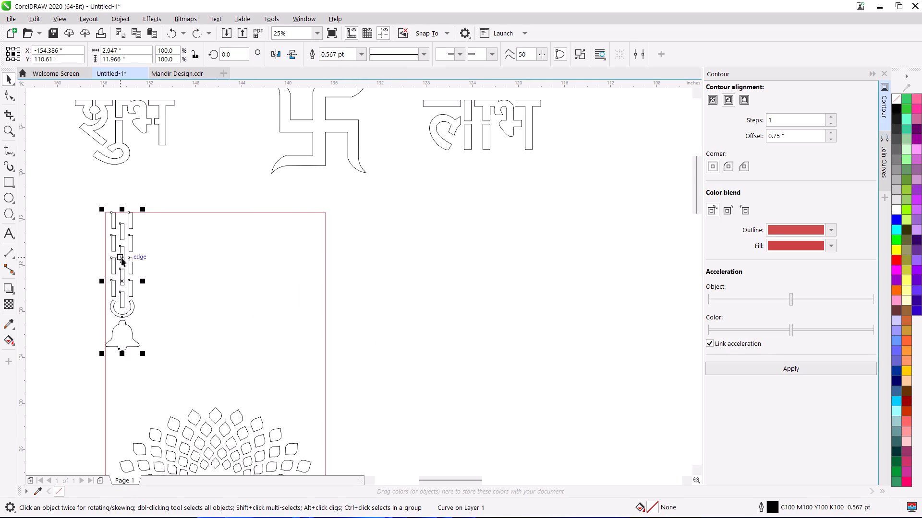
Duplicate the bell chain and align the copy to the top and right edges of the red inset rectangle.
left_click_drag(121, 258, 419, 270)
right_click(418, 269)
left_click(294, 264, "shift")
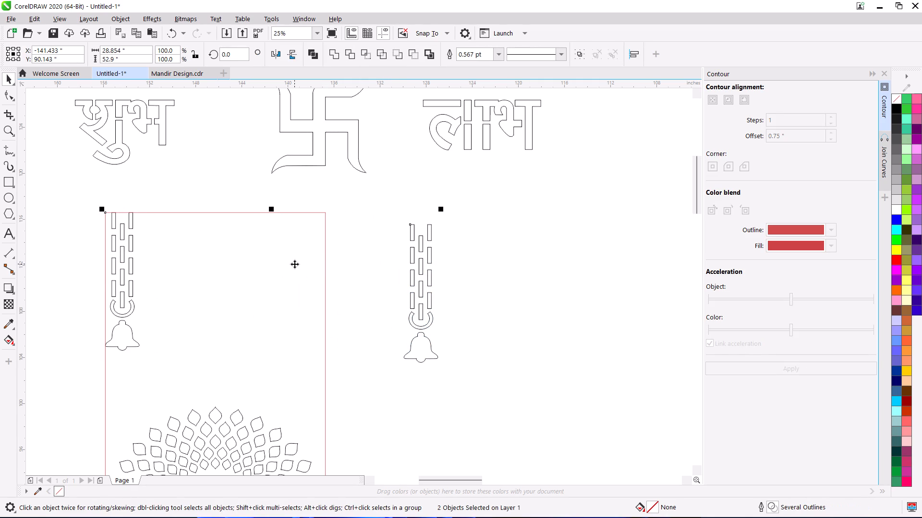
key("c")
key("e")
type("TR")
left_click(424, 247)
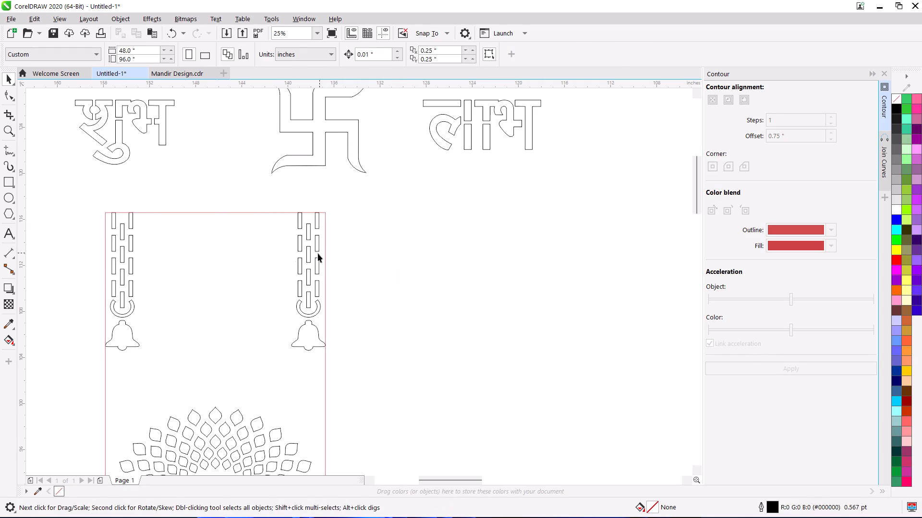
Place a copy of the right-hand bell chain outside the inset rectangle, beside its right edge.
left_click_drag(310, 253, 415, 255)
right_click(415, 255)
left_click(504, 245)
left_click(410, 252)
left_click(413, 252)
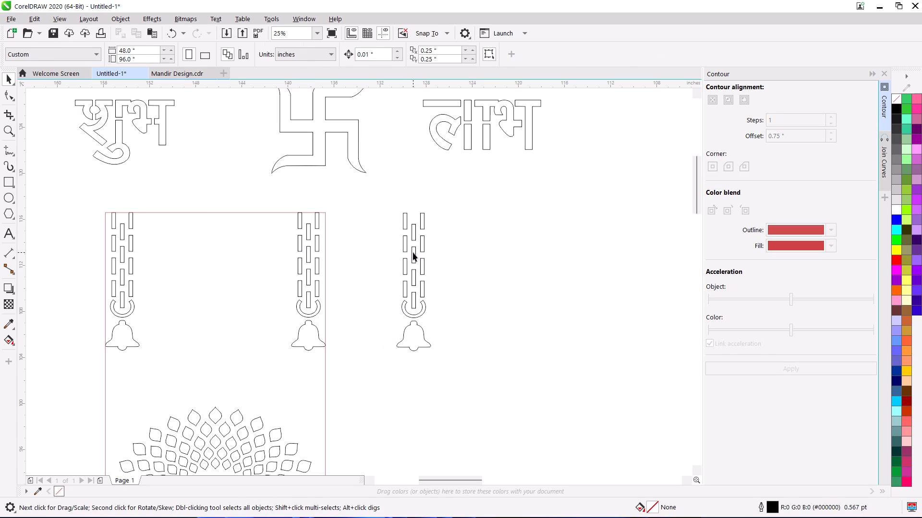
Break the outside copy apart, delete its top row of links, and combine the rest into one curve about 10 inches tall.
key("ctrl+k")
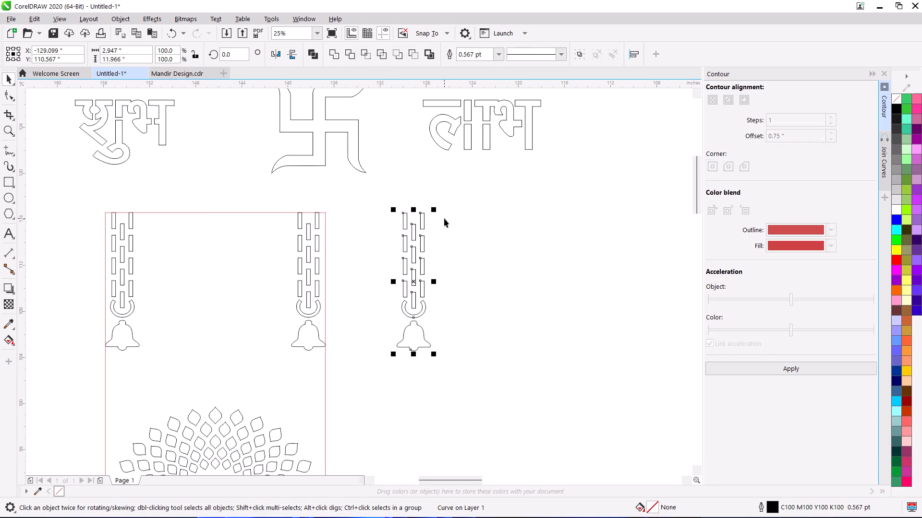
left_click(444, 218)
left_click_drag(378, 197, 452, 244)
key("Delete")
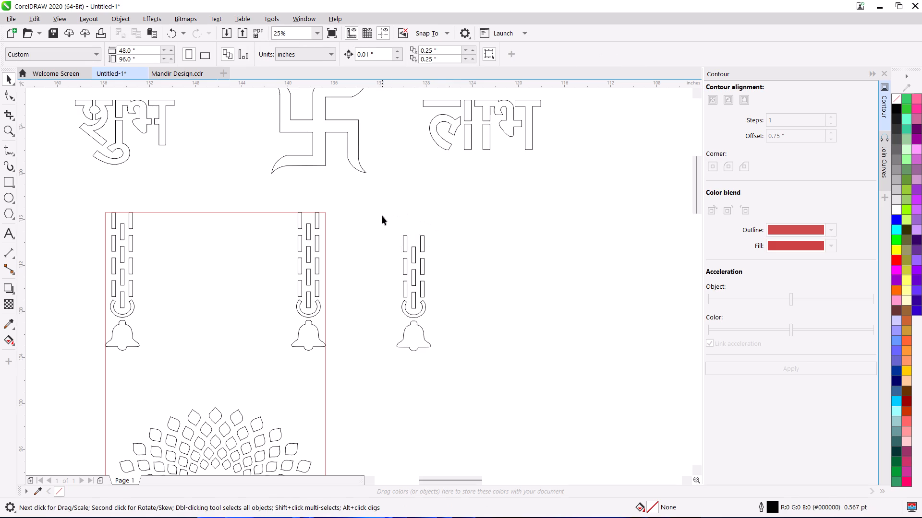
left_click_drag(382, 217, 454, 376)
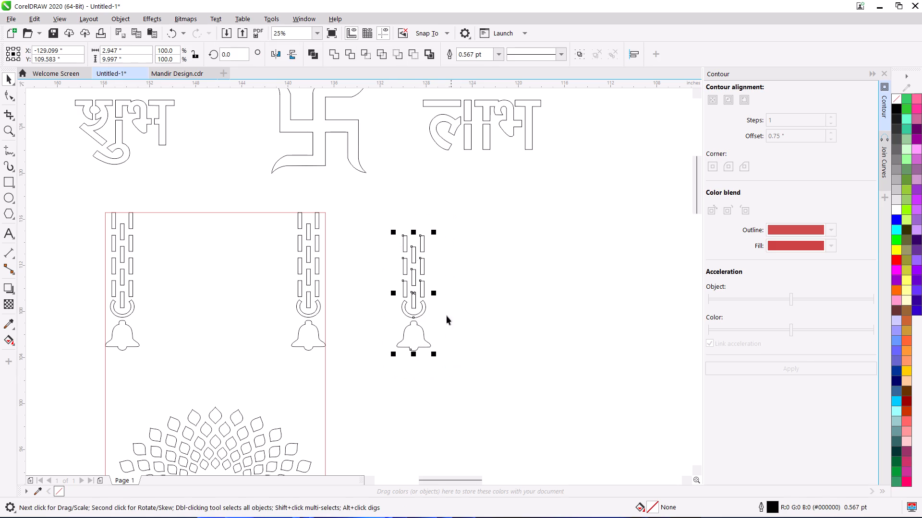
left_click(310, 58)
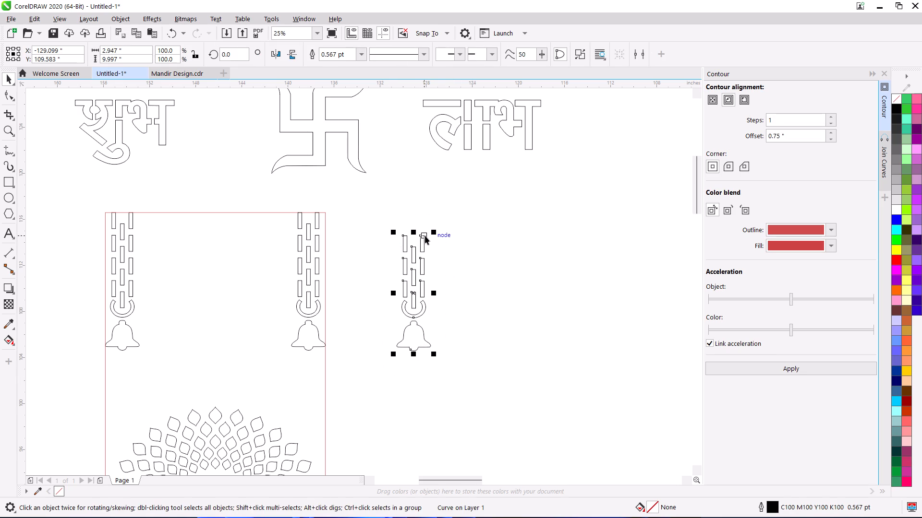
Raise the outside chain level with the inset's top, remove its next three top links, and recombine it at about 8 inches tall.
left_click_drag(425, 236, 284, 213)
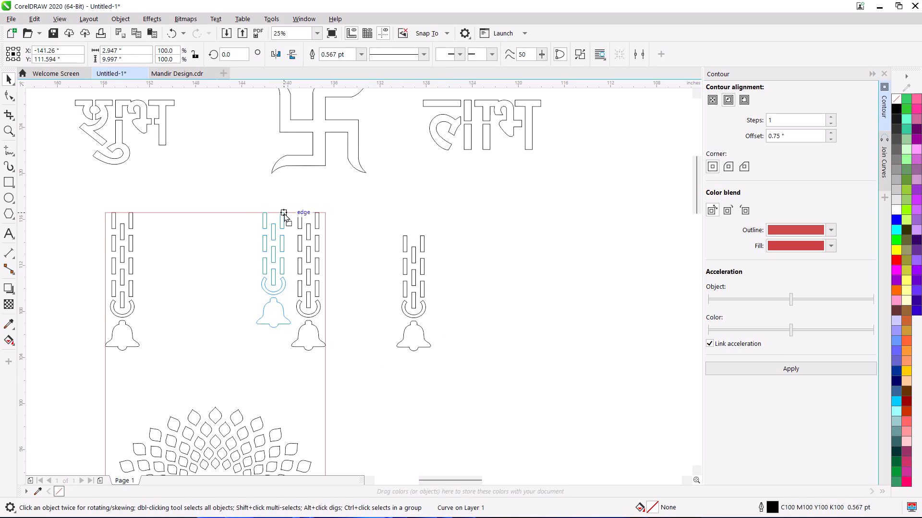
left_click_drag(284, 213, 422, 213)
key("ctrl+k")
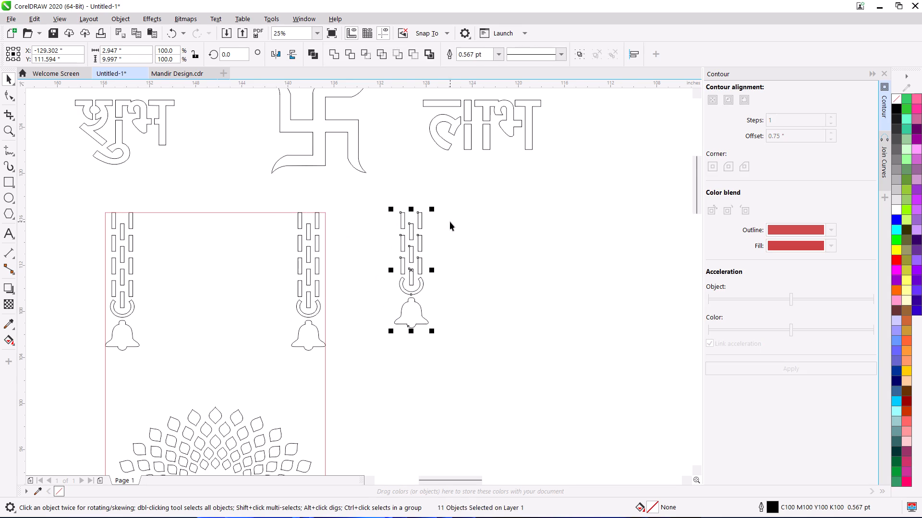
left_click(450, 222)
scroll(423, 226, "up", 2)
left_click_drag(300, 151, 509, 247)
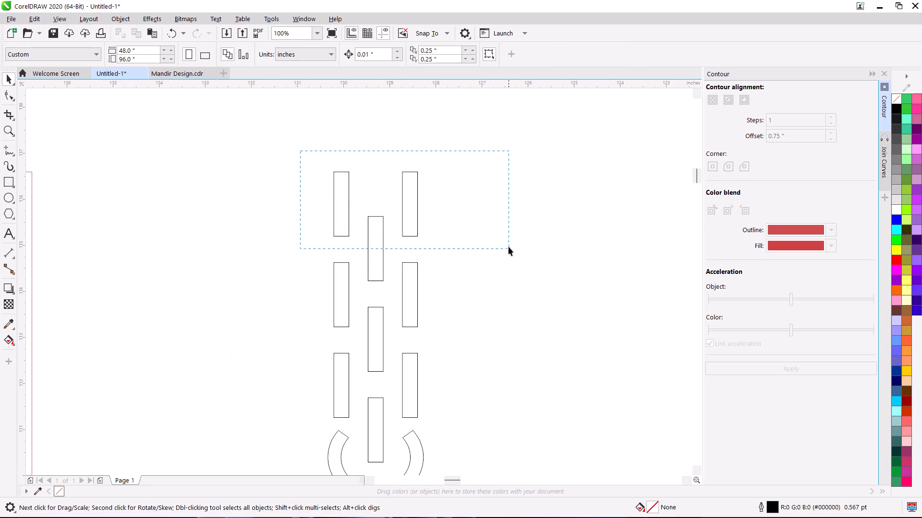
left_click_drag(509, 247, 509, 240)
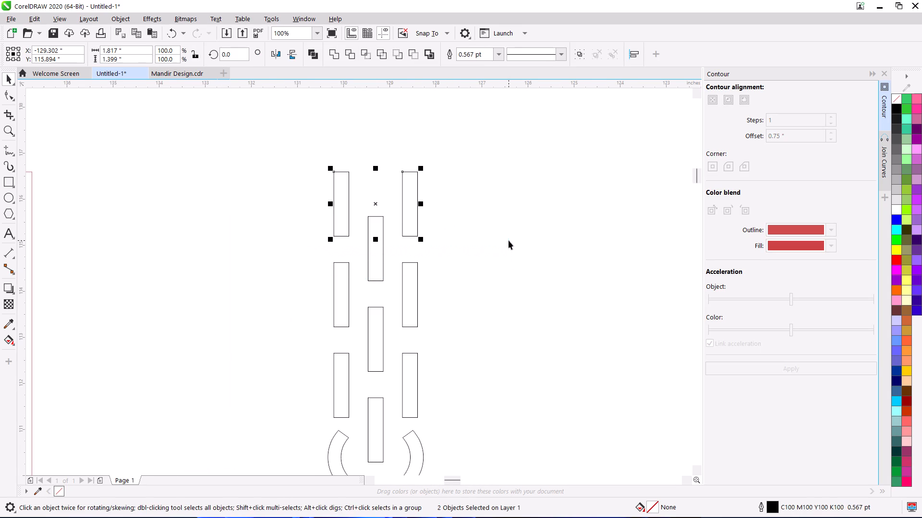
key("Delete")
left_click(382, 247)
key("Delete")
scroll(382, 248, "down", 2)
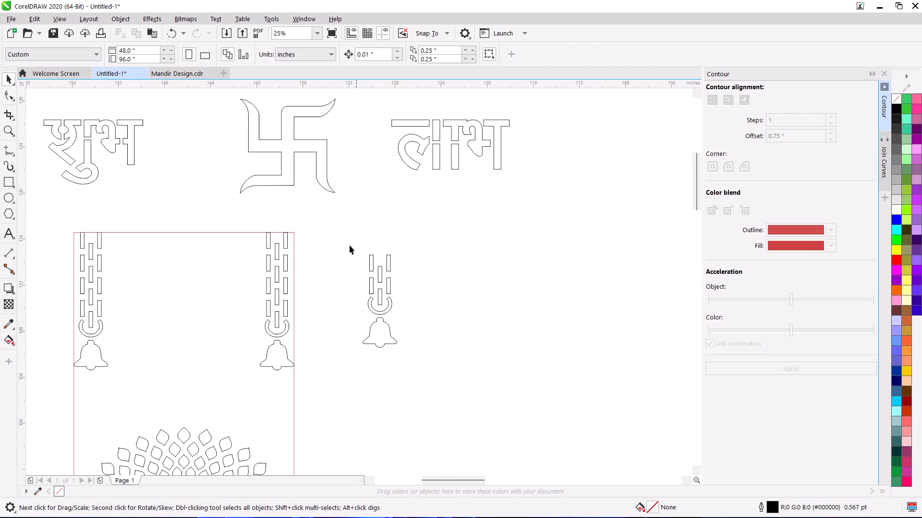
left_click_drag(341, 229, 459, 369)
left_click(317, 59)
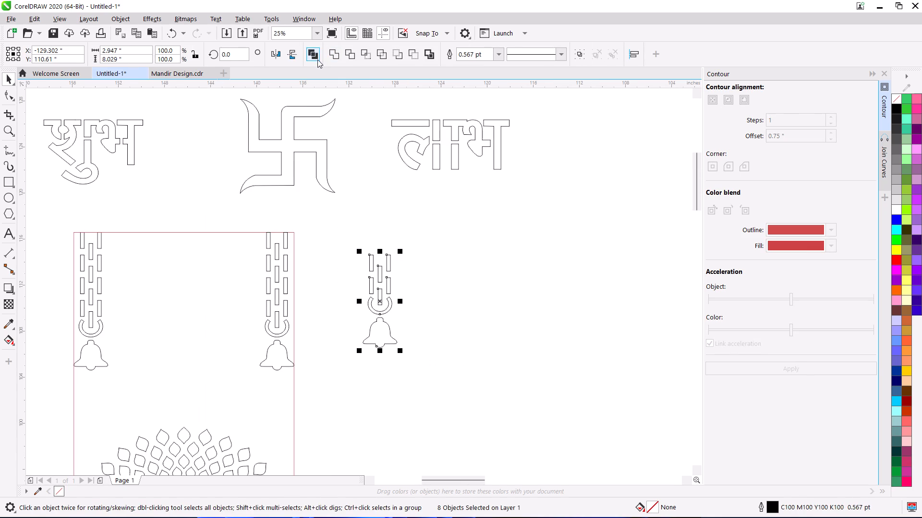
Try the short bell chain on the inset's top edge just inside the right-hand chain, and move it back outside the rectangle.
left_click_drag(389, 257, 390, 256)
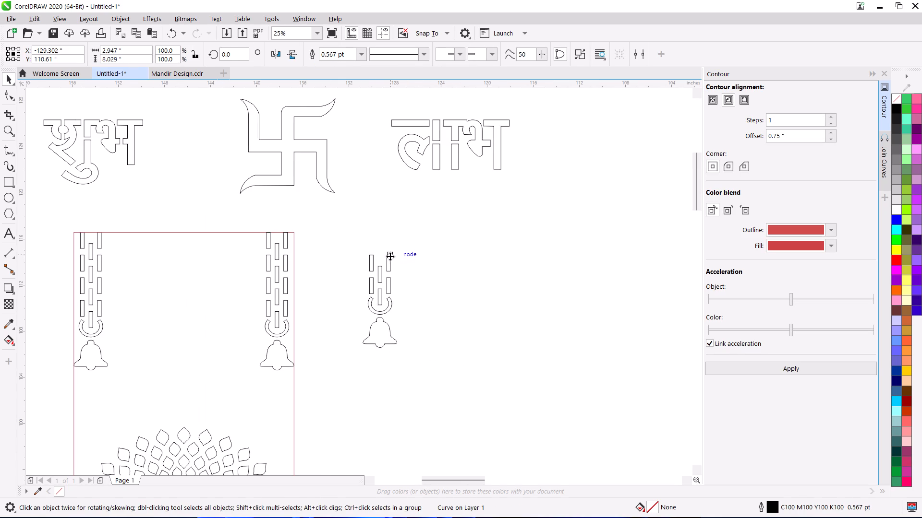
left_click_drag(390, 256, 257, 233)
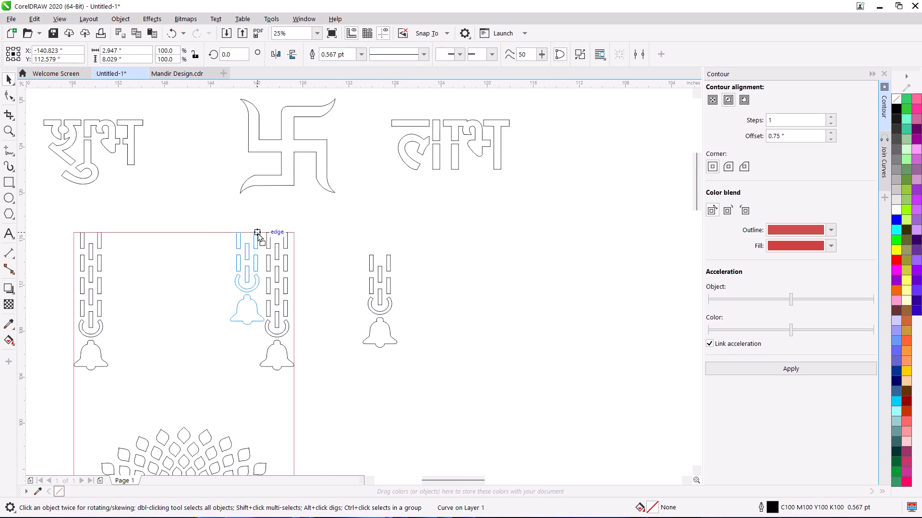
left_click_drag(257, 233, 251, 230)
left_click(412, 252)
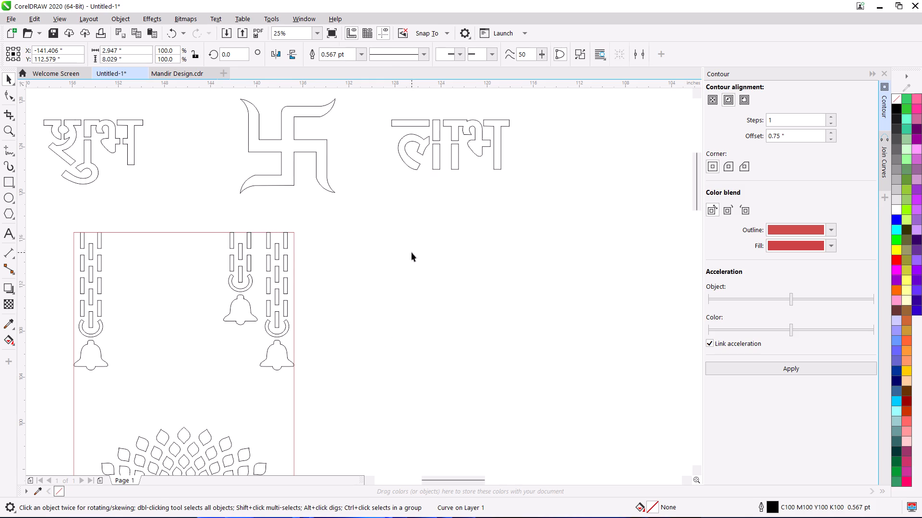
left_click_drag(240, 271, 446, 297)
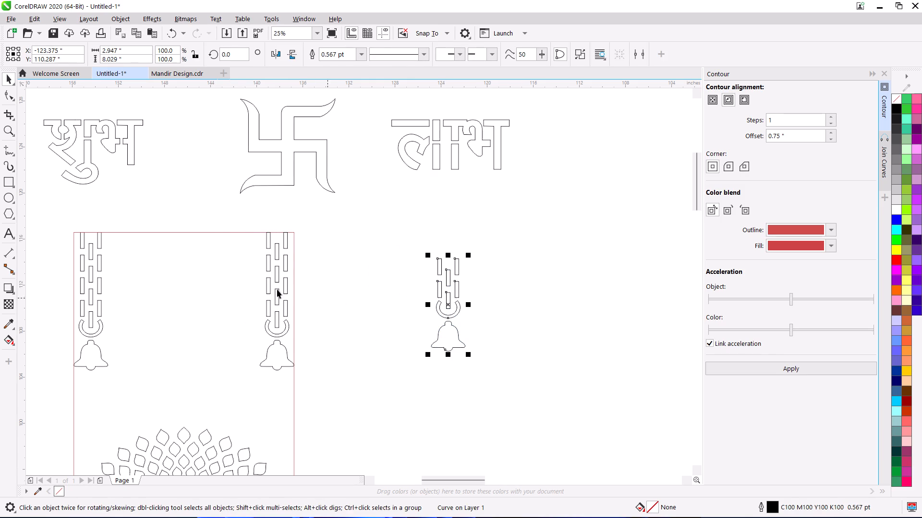
Delete the bell chain in the inset rectangle's upper-left corner.
left_click(100, 281)
key("Delete")
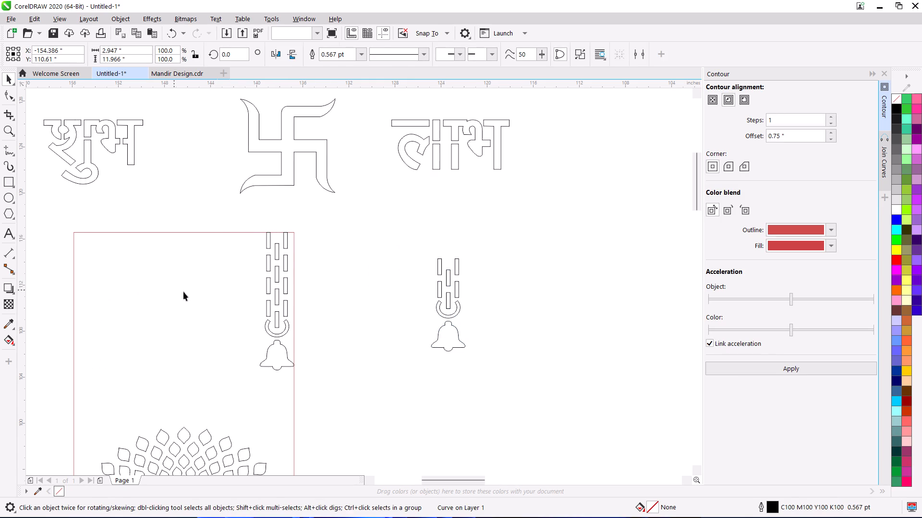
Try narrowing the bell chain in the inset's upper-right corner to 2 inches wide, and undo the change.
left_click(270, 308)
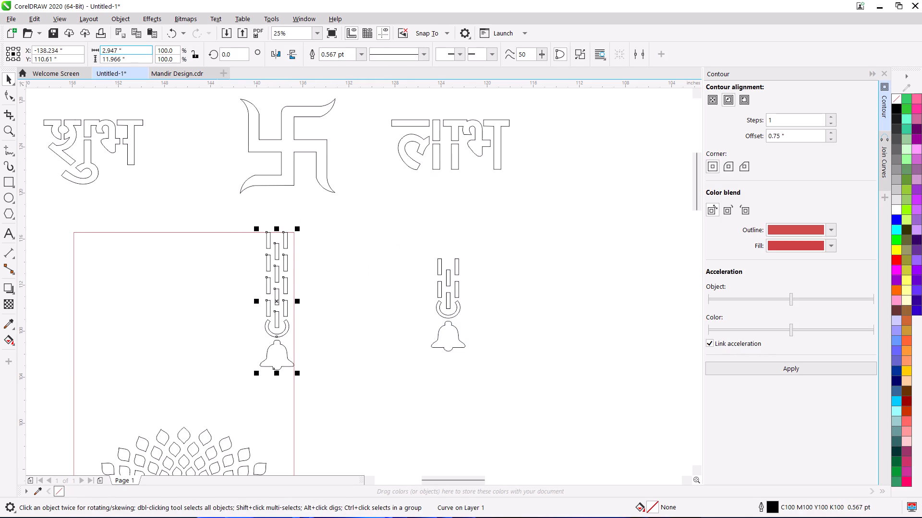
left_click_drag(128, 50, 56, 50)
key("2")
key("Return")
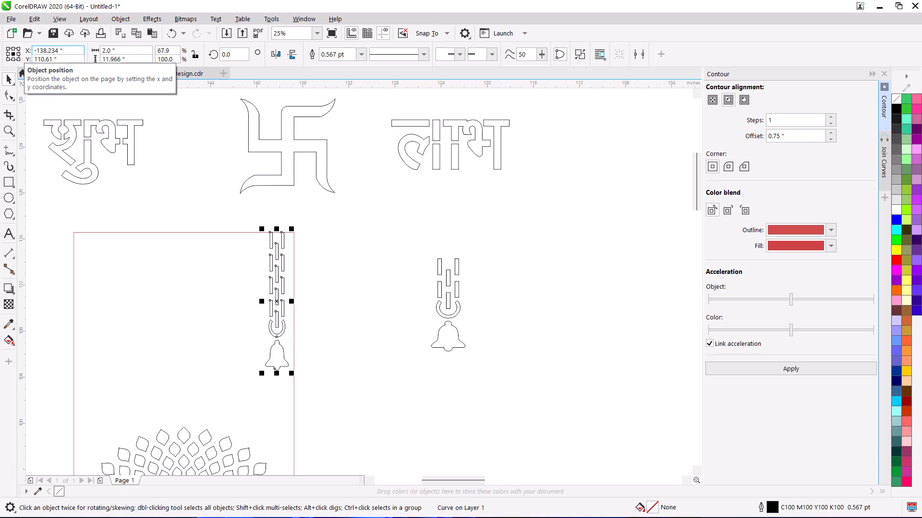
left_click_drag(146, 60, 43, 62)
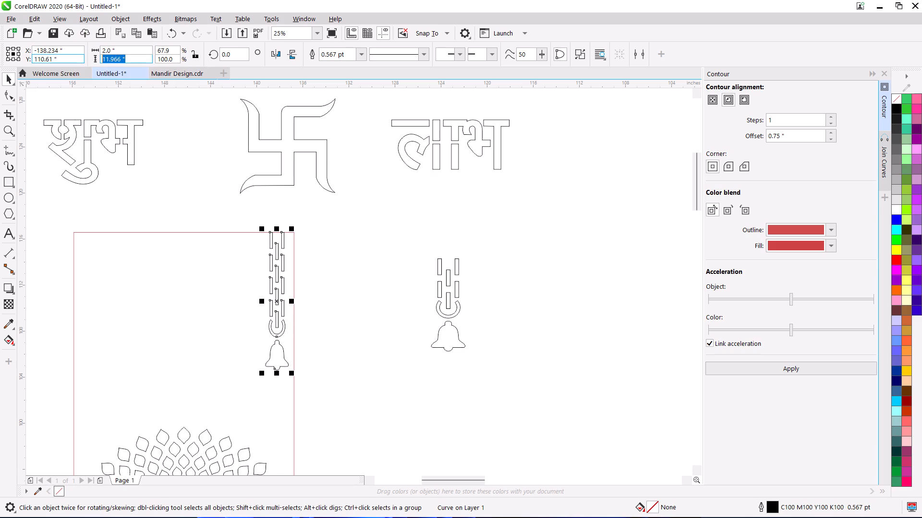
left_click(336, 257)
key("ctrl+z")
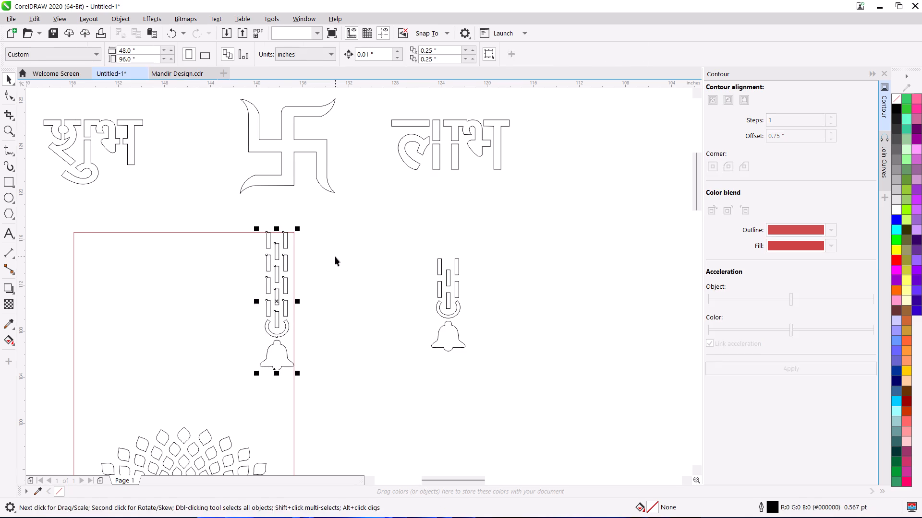
Undo the earlier chain shortening, copying and alignment, back to the single full-length bell chain outside the rectangle.
key("ctrl+z")
key("ctrl+z")
key("ctrl+z")
key("ctrl+z")
key("ctrl+z")
key("ctrl+z")
key("ctrl+z")
key("ctrl+z")
key("ctrl+z")
key("ctrl+z")
key("ctrl+z")
key("ctrl+z")
key("ctrl+z")
key("ctrl+z")
key("ctrl+z")
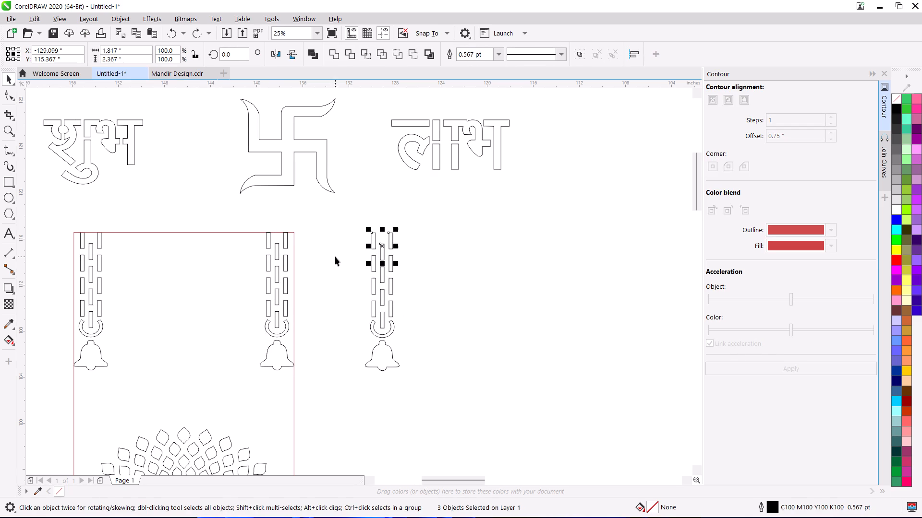
key("ctrl+z")
key("ctrl+z")
key("ctrl+z")
key("ctrl+z")
key("ctrl+z")
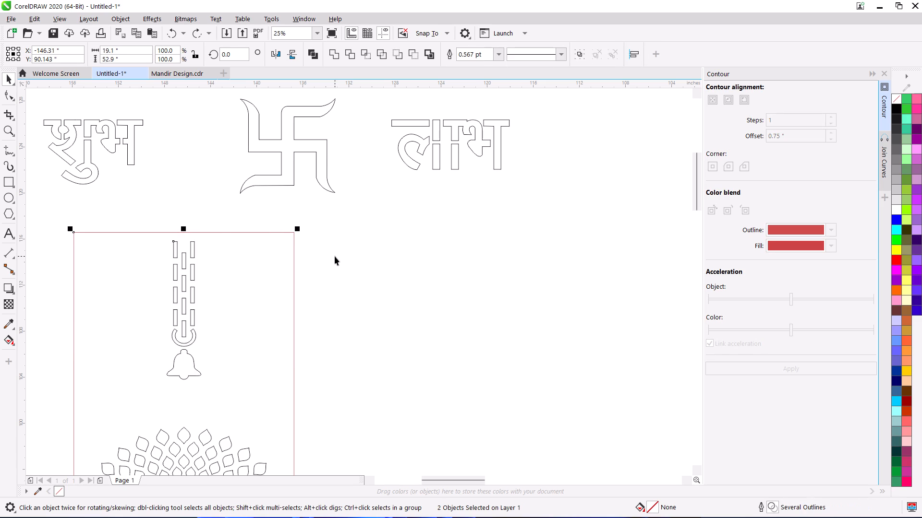
key("ctrl+z")
key("ctrl+z")
key("ctrl+z")
key("ctrl+z")
key("ctrl+z")
key("ctrl+z")
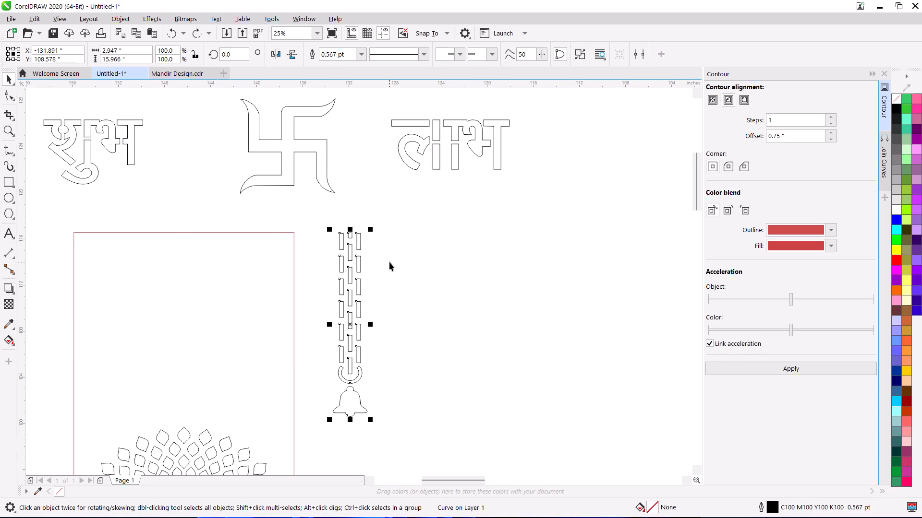
Resize the full-length bell chain outside the rectangle to 2 inches wide and 10 inches tall.
left_click(390, 261)
left_click(351, 260)
left_click_drag(139, 50, 0, 50)
key("2")
key("Return")
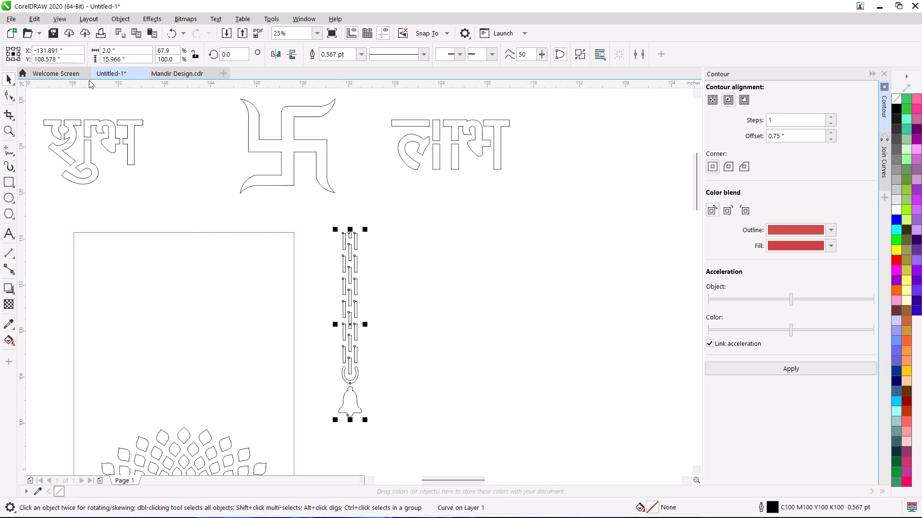
left_click_drag(141, 59, 0, 59)
key("1")
key("0")
key("Return")
left_click(450, 351)
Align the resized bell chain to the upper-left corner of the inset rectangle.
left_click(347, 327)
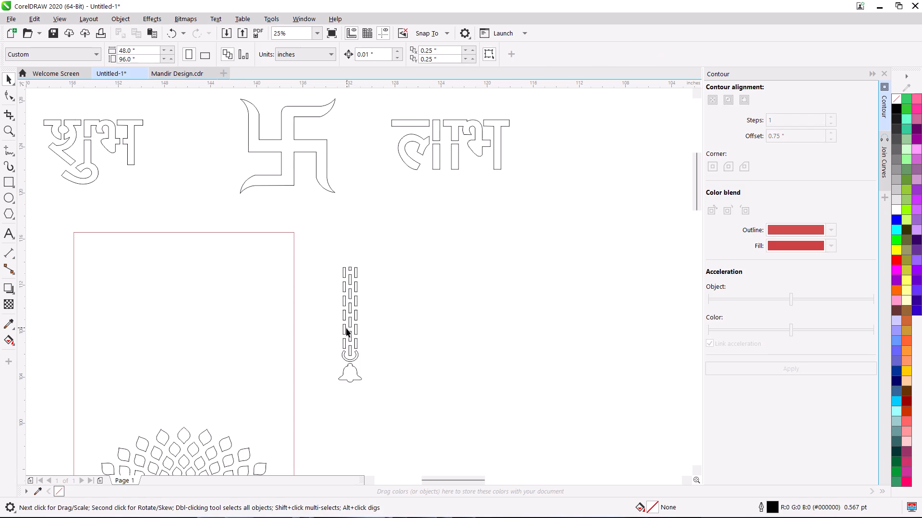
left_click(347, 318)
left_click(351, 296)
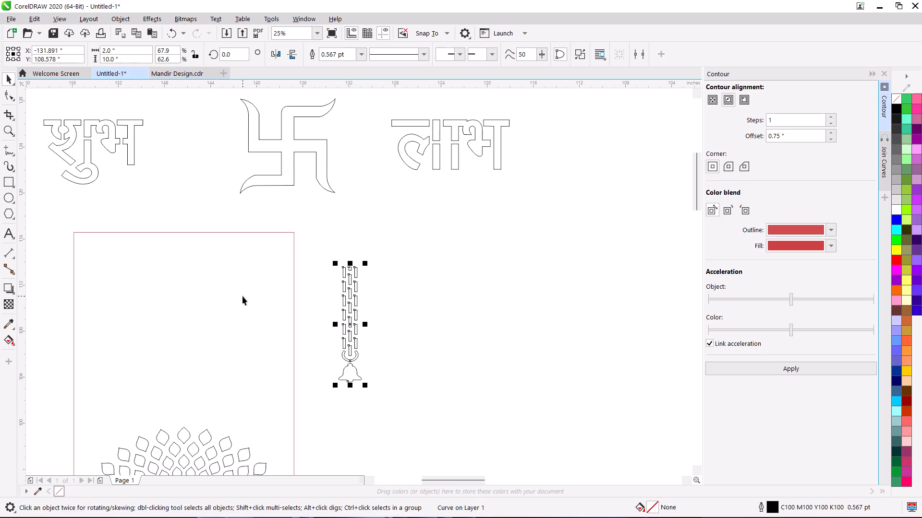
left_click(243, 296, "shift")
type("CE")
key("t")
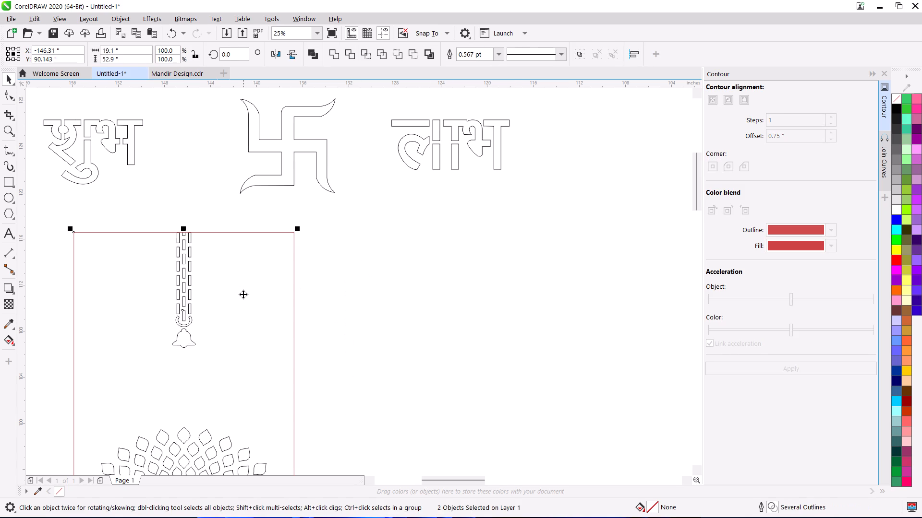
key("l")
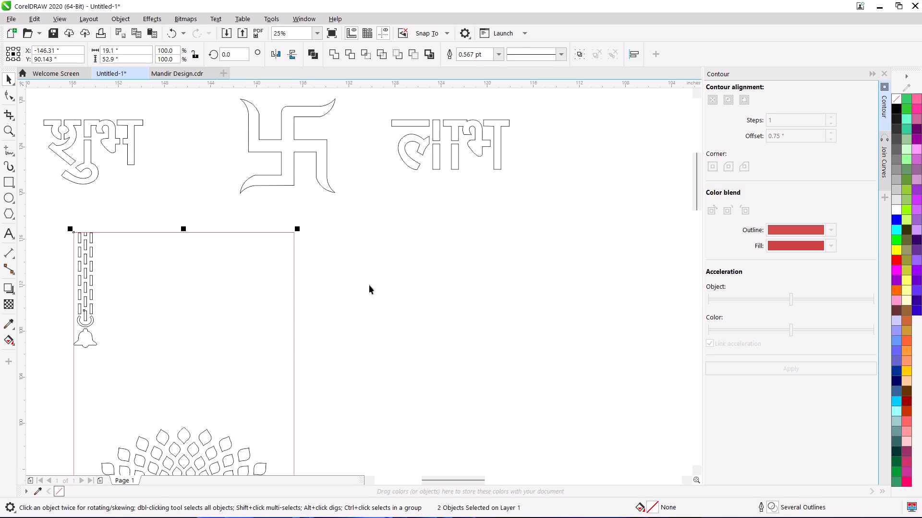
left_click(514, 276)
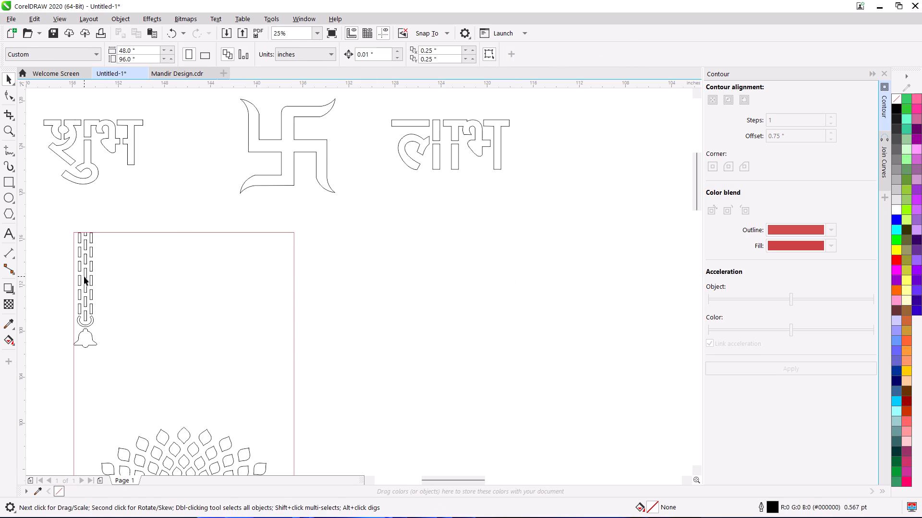
Move the bell chain back outside the rectangle and set its height to 11 inches.
left_click_drag(84, 276, 372, 297)
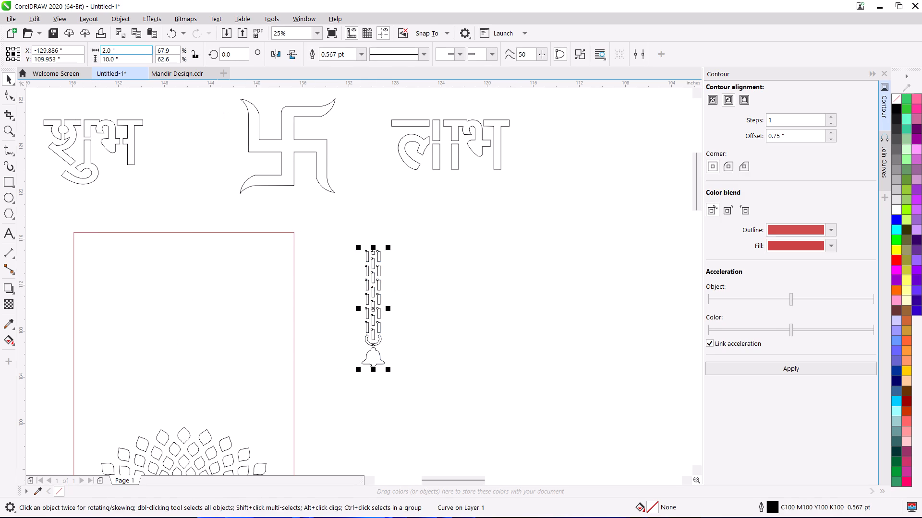
left_click_drag(129, 61, 61, 60)
type("11")
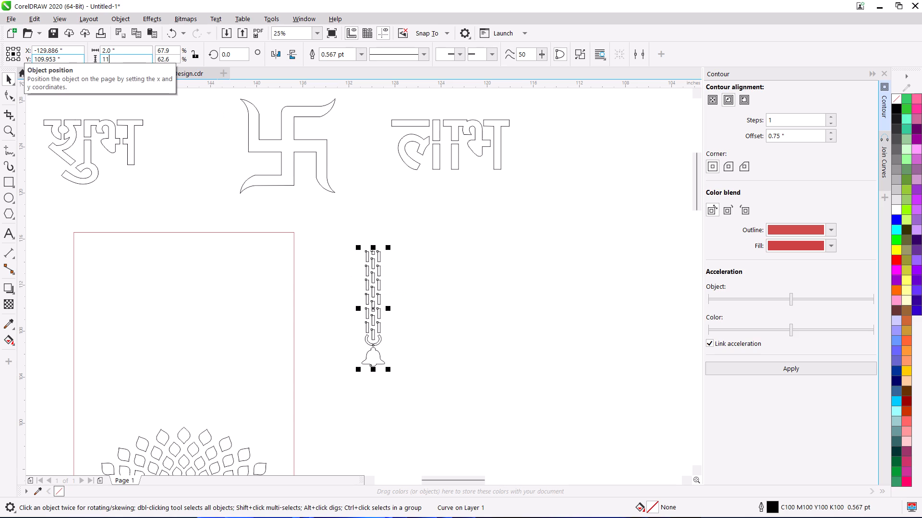
key("Return")
Align the 11-inch bell chain to the top and left edges of the inset rectangle.
left_click(218, 331, "shift")
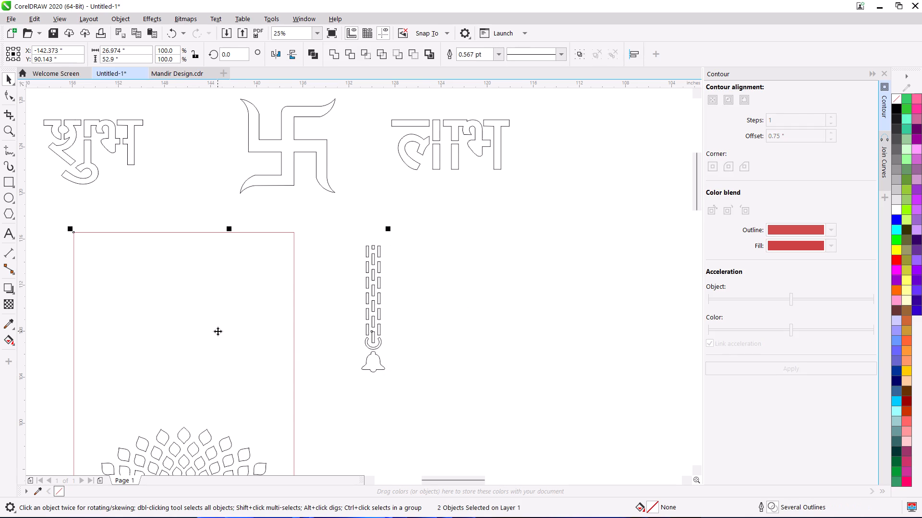
type("CE")
key("t")
key("l")
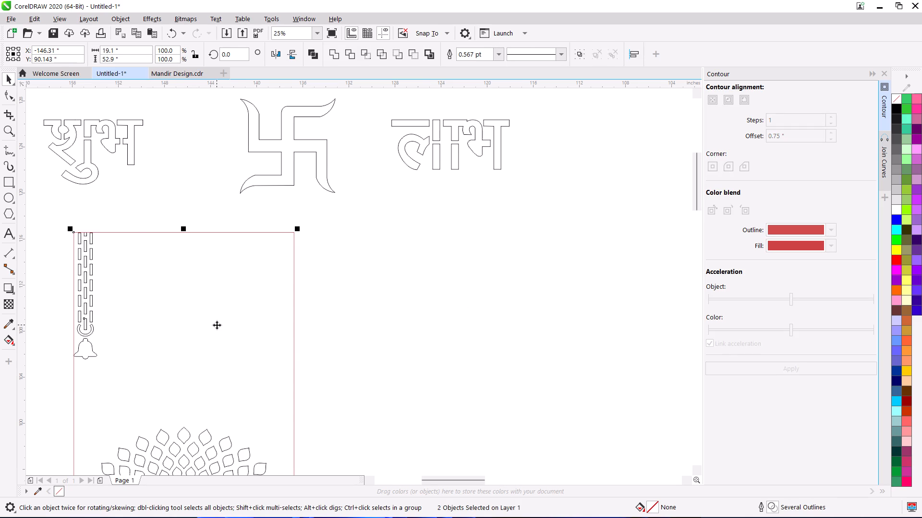
left_click(118, 198)
Copy the corner bell chain to the area right of the rectangle and select the copy with the inset rectangle for alignment.
left_click_drag(84, 275, 88, 275)
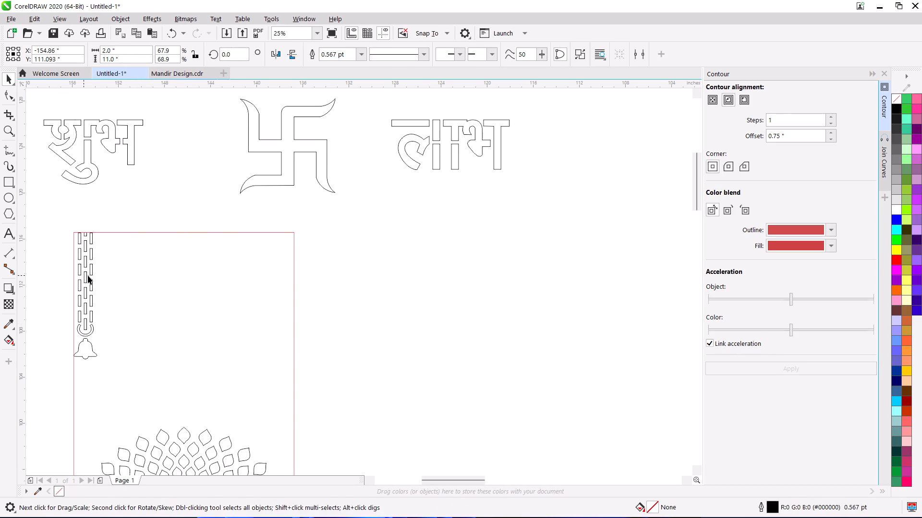
left_click_drag(88, 275, 422, 281)
right_click(422, 281)
left_click(281, 308, "shift")
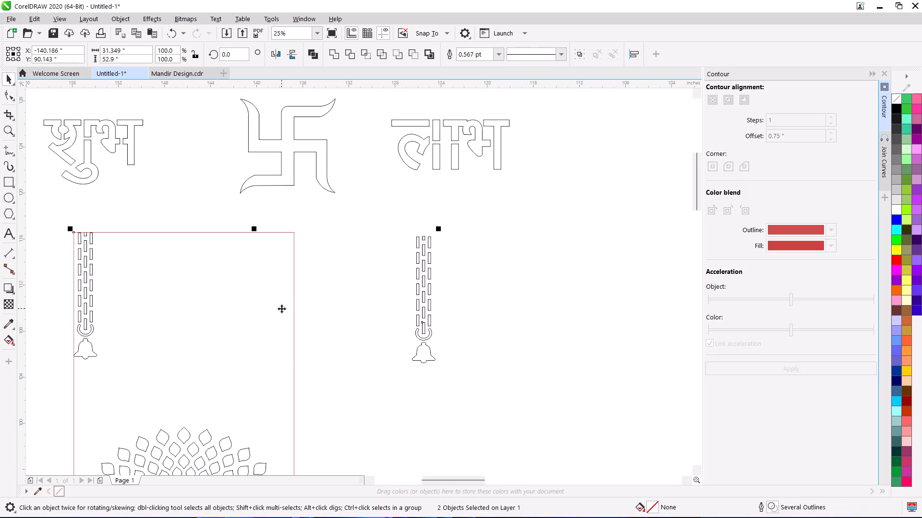
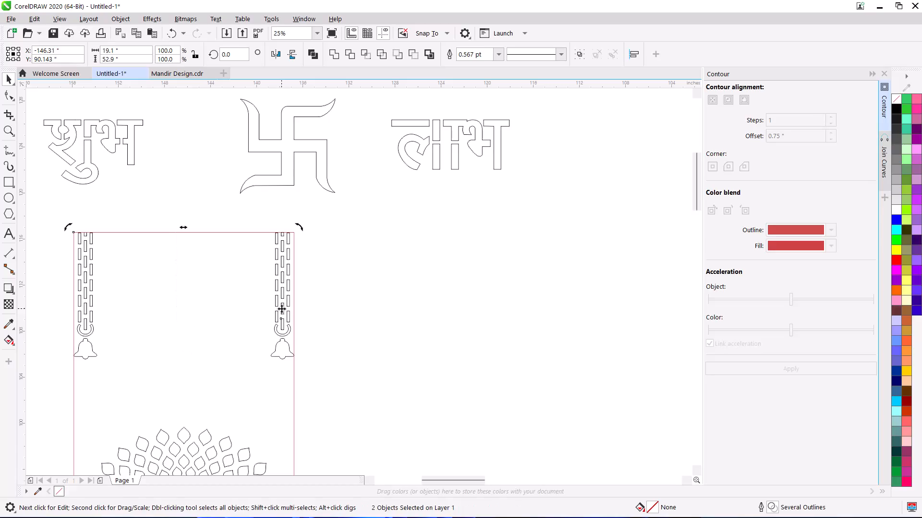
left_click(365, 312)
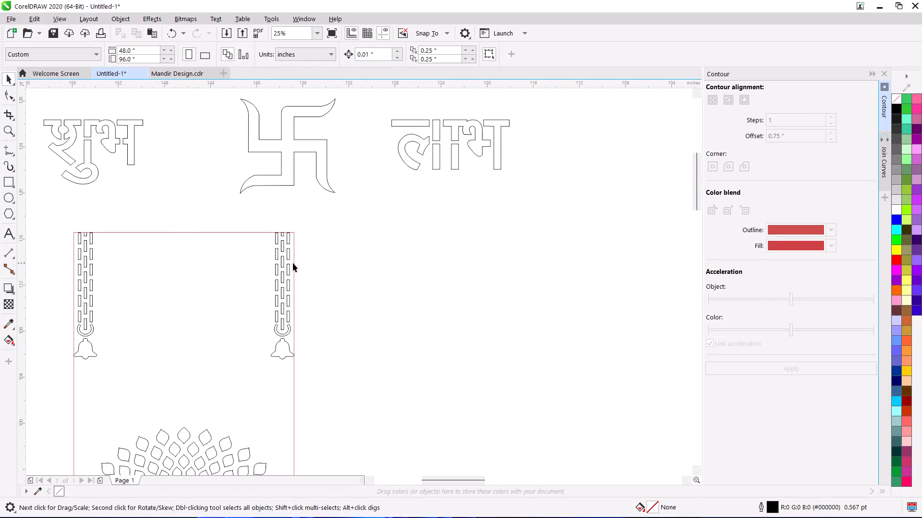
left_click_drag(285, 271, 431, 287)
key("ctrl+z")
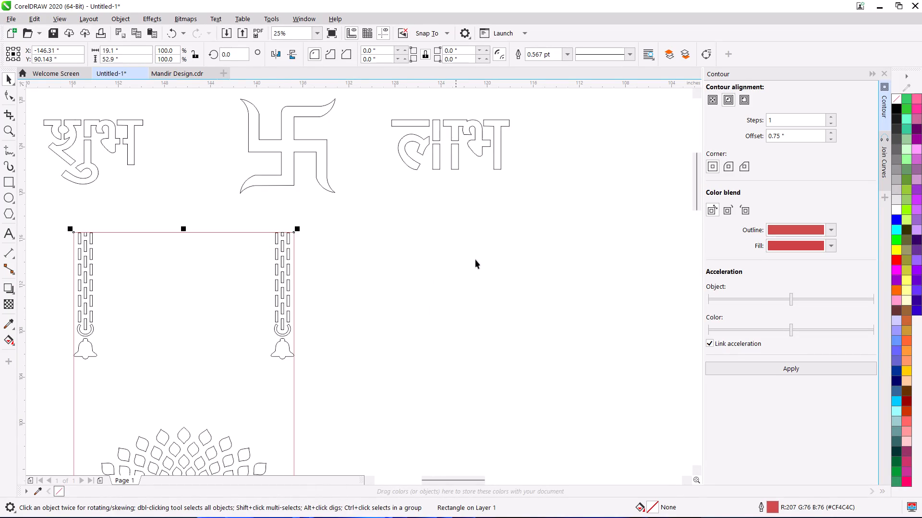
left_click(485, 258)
Copy the right-hand corner bell chain to the empty area right of the rectangle and break the copy apart.
left_click_drag(258, 218, 391, 380)
left_click_drag(282, 310, 518, 316)
right_click(518, 316)
key("ctrl+k")
left_click(570, 286)
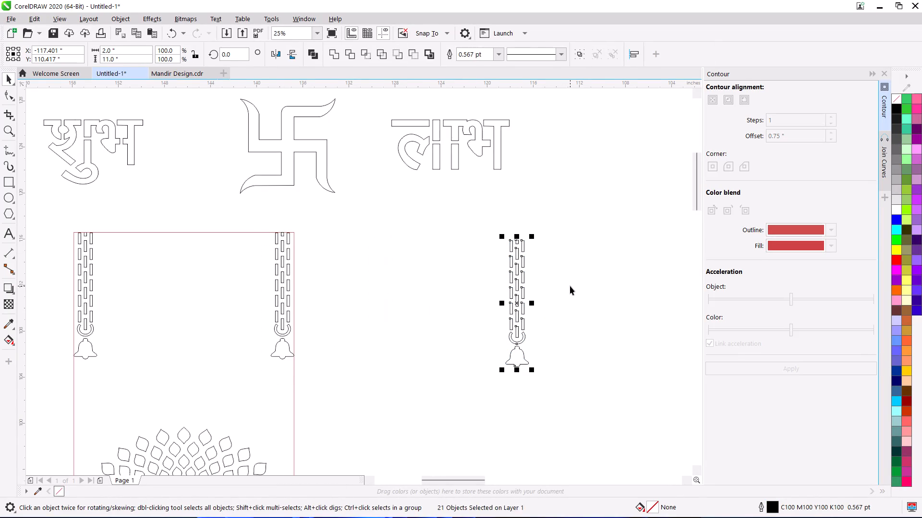
Shorten the copied chain to about 8.25 inches by deleting its uppermost links, and combine the remaining pieces into one curve.
scroll(538, 251, "up", 1)
left_click_drag(463, 212, 551, 287)
key("Delete")
left_click(494, 297)
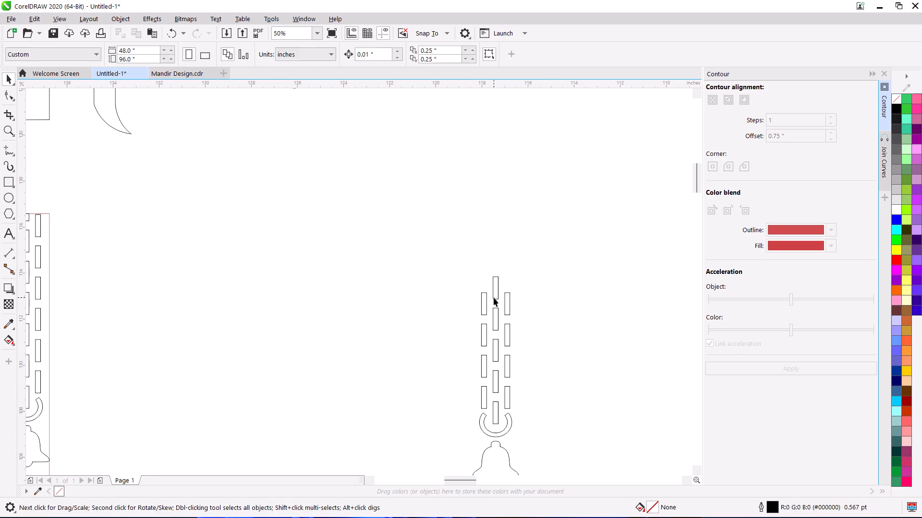
key("Delete")
scroll(472, 286, "down", 2)
left_click_drag(431, 261, 513, 357)
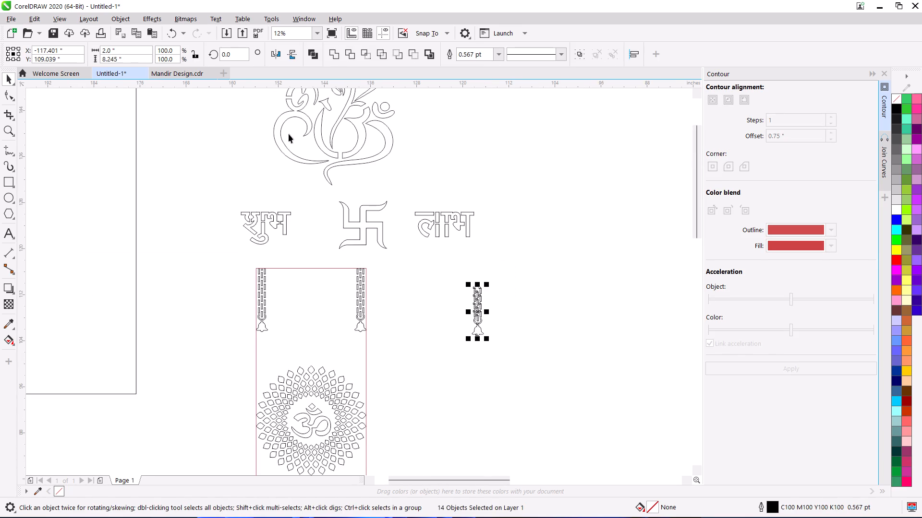
left_click(318, 55)
Move the shortened bell chain close to the rectangle and place a copy inside it beside the left corner chain.
scroll(400, 317, "up", 1)
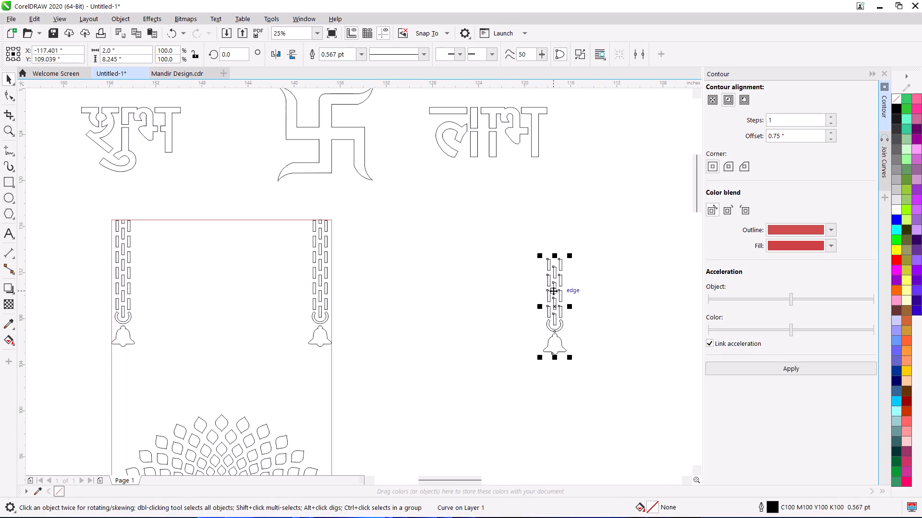
left_click_drag(554, 290, 374, 275)
left_click_drag(374, 275, 158, 256)
right_click(158, 256)
left_click(468, 257)
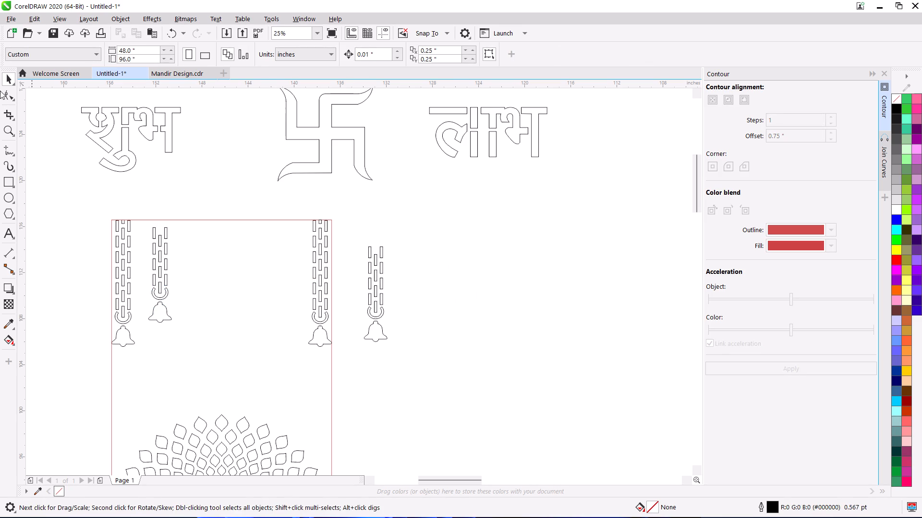
Draw a small spacer rectangle 0.75 inch high outside the panel and set its width to 1.5 inches.
left_click(14, 180)
left_click_drag(58, 199, 86, 207)
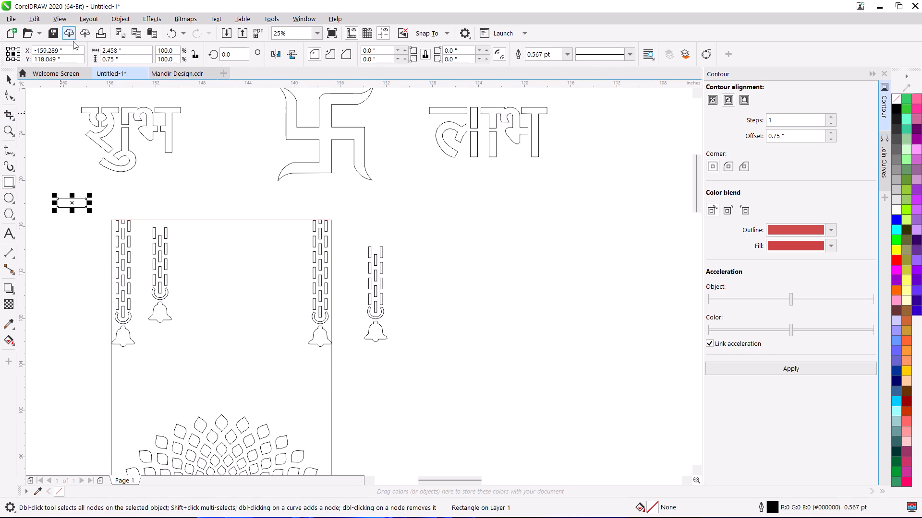
left_click_drag(126, 50, 11, 52)
key("2")
key("Return")
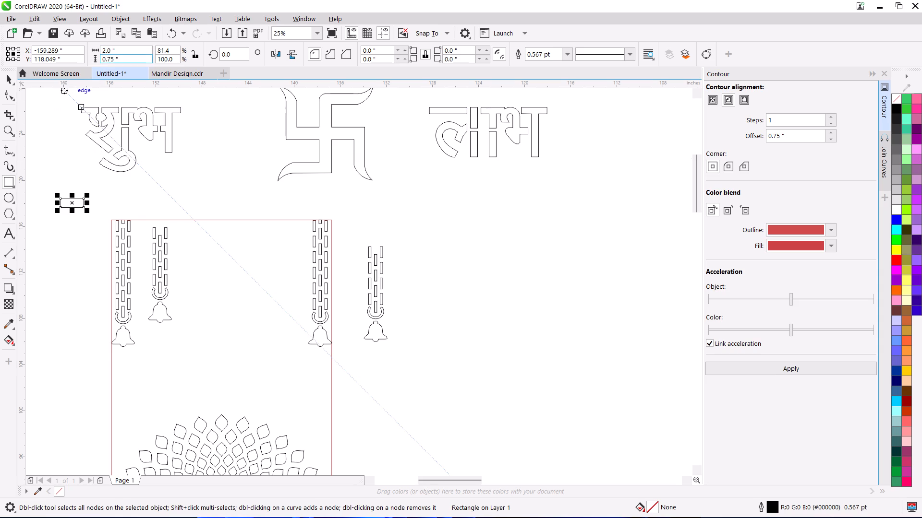
left_click_drag(130, 52, 30, 53)
type("1.")
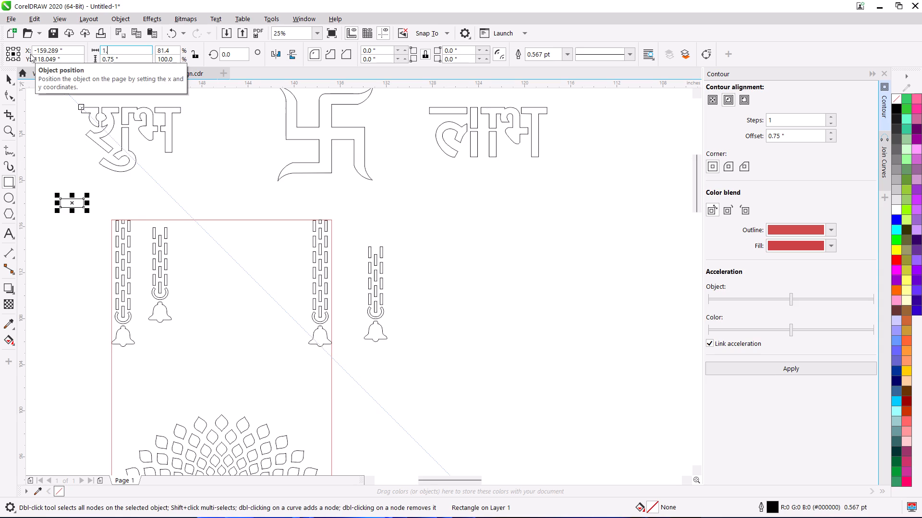
key("5")
key("Return")
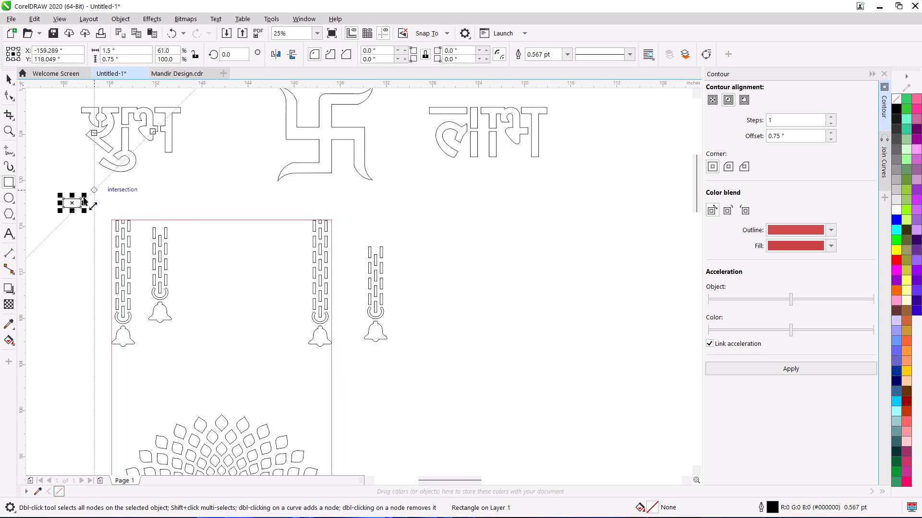
Snap the 1.5-inch spacer against the left corner chain's top right link, near the inset rectangle's top edge.
key("space")
left_click(63, 140)
scroll(76, 212, "up", 1)
left_click(53, 185)
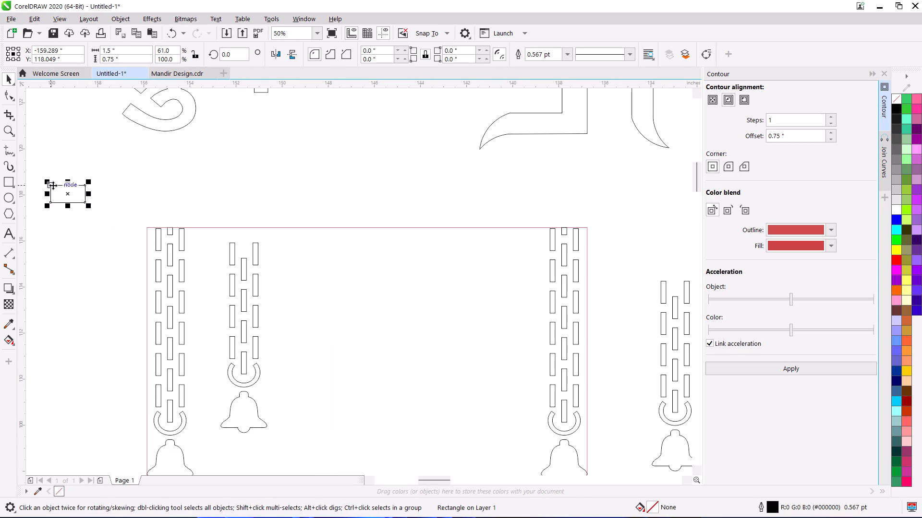
left_click_drag(51, 185, 211, 224)
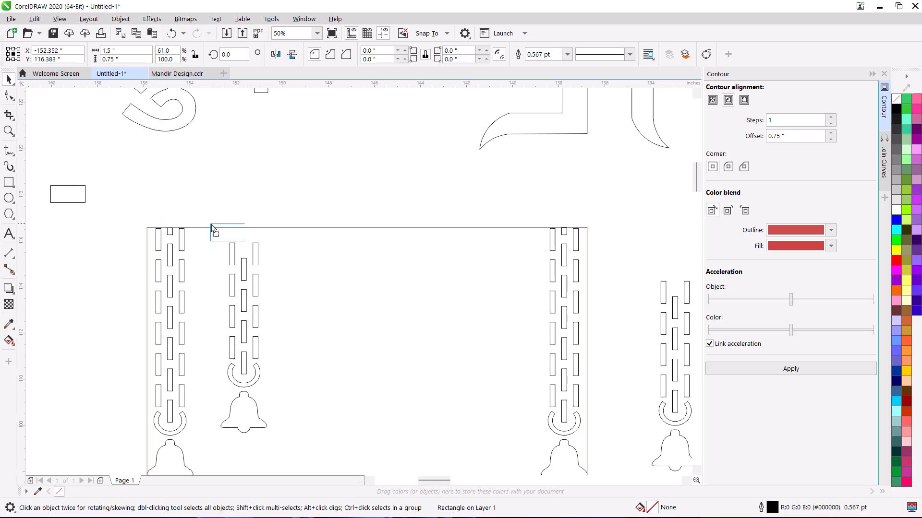
left_click_drag(211, 224, 185, 229)
Move the short bell chain so its top left link meets the spacer's right end.
scroll(217, 188, "up", 1)
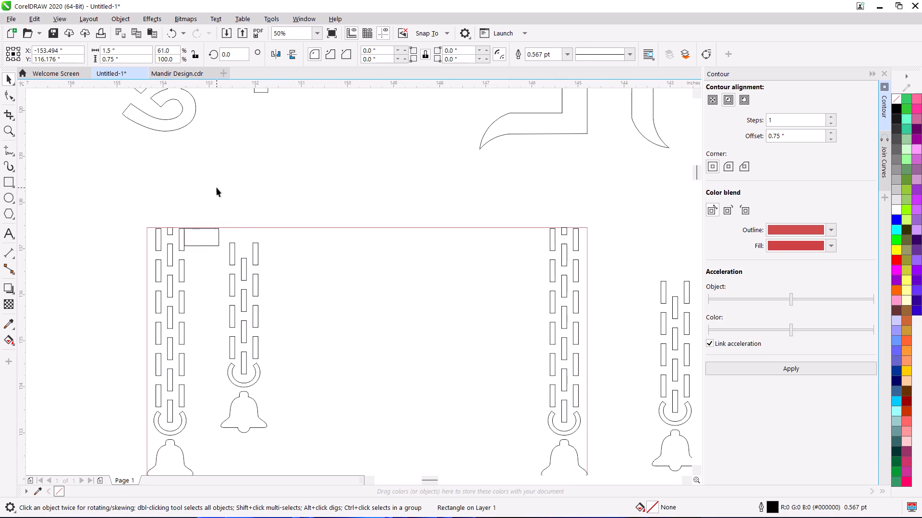
scroll(217, 188, "up", 1)
left_click(216, 187)
left_click(270, 416)
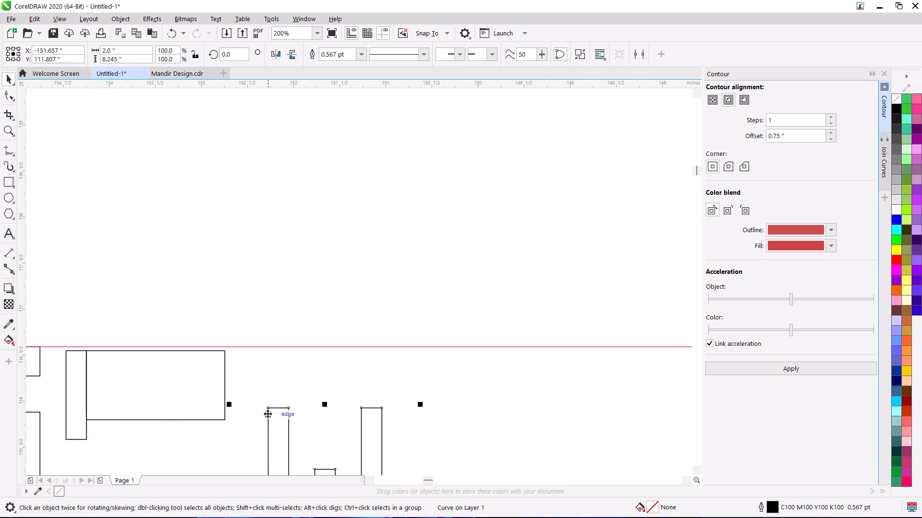
left_click_drag(267, 411, 225, 351)
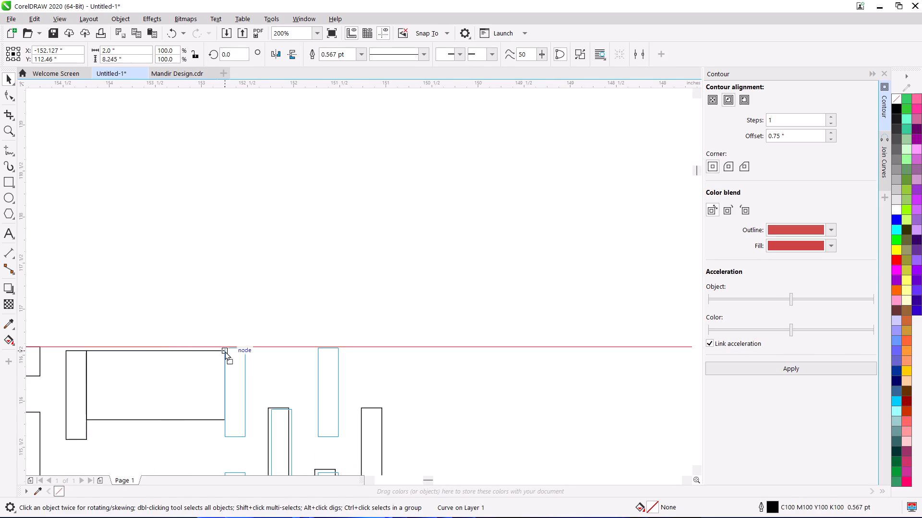
left_click_drag(225, 351, 224, 352)
scroll(220, 357, "up", 1)
scroll(223, 328, "down", 1)
Break the left corner bell chain apart and delete its partial centre link at the top.
middle_click_drag(223, 328, 254, 316)
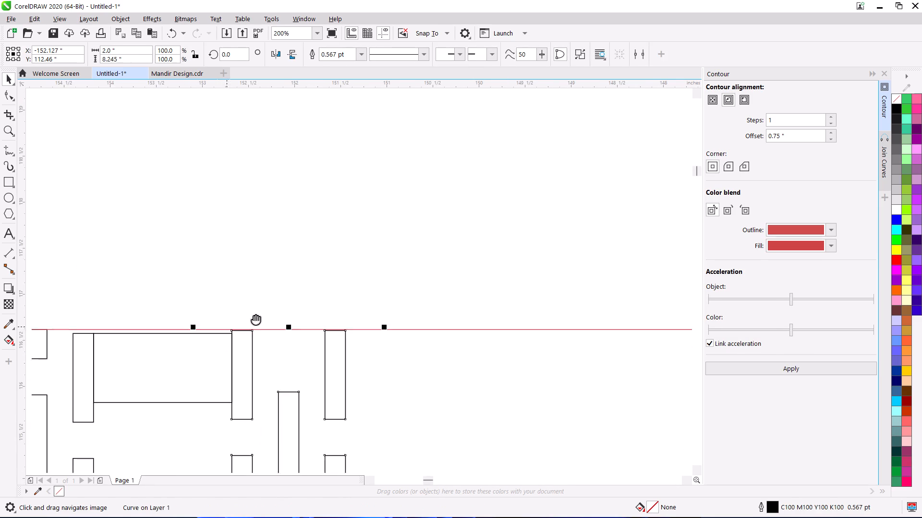
middle_click_drag(254, 316, 311, 291)
left_click(108, 302)
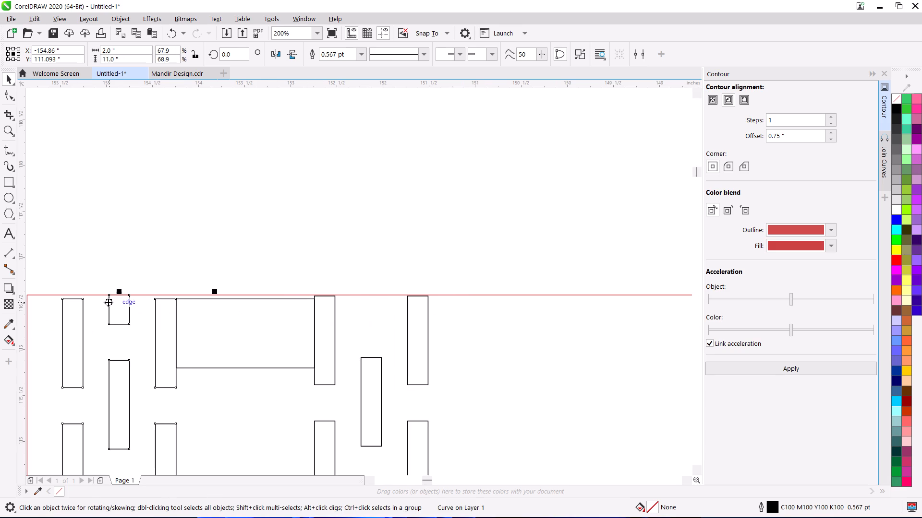
key("ctrl+k")
left_click(117, 235)
left_click_drag(92, 259, 137, 327)
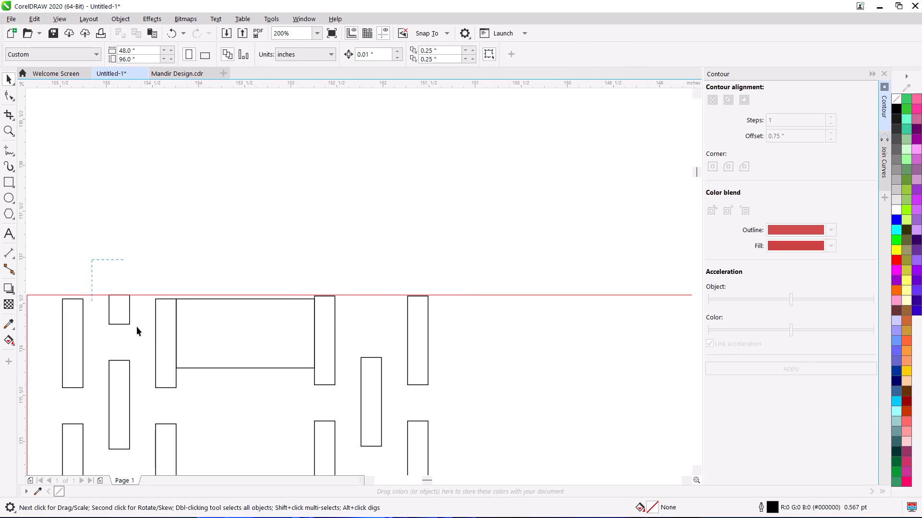
left_click_drag(137, 327, 138, 330)
key("Delete")
Combine all remaining links, ring and bell of the left corner chain into one curve.
scroll(139, 330, "down", 2)
middle_click_drag(139, 330, 189, 256)
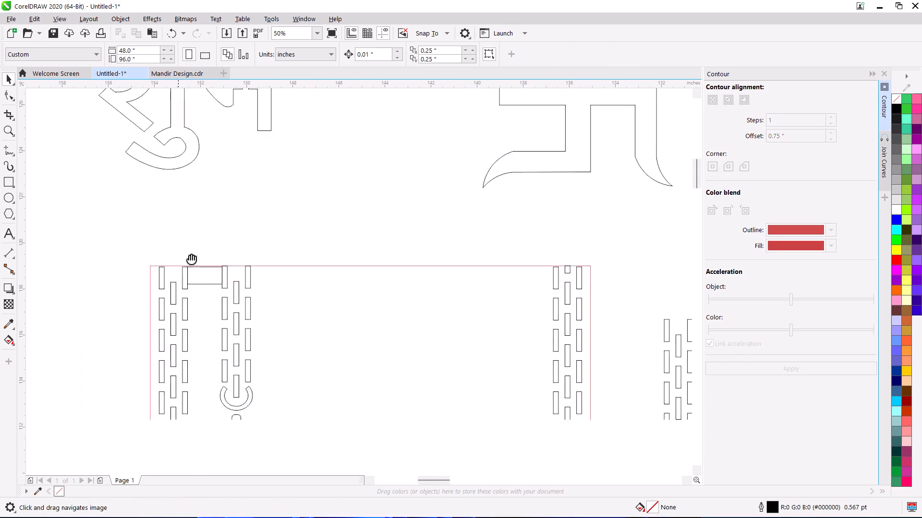
middle_click_drag(189, 256, 208, 219)
left_click_drag(143, 182, 240, 466)
left_click(310, 63)
left_click(311, 59)
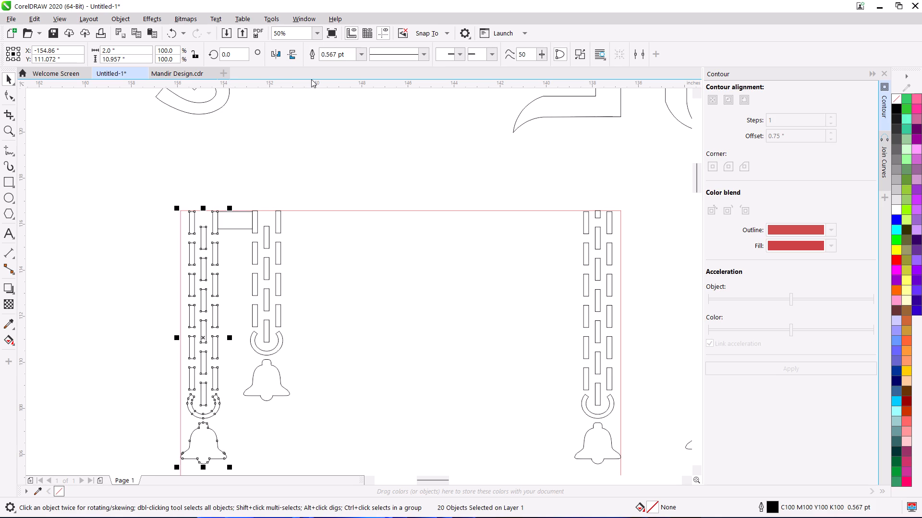
Align the trimmed bell chain to the top and left edges of the inset rectangle.
left_click(329, 261, "shift")
type("CET")
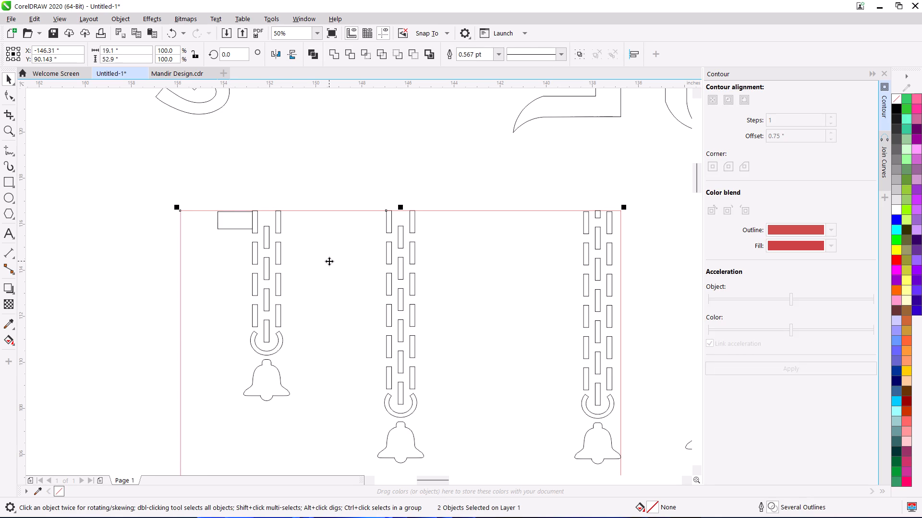
key("l")
left_click(388, 123)
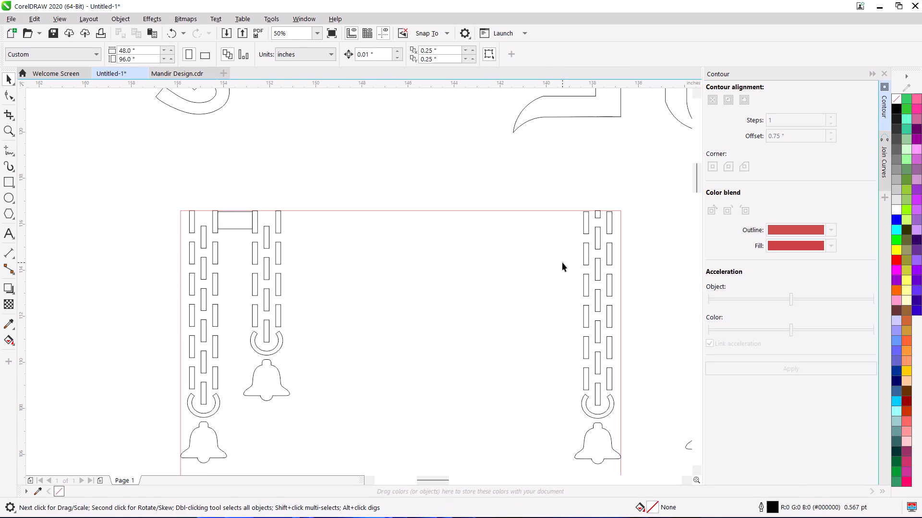
Delete the untrimmed bell chain from the inset rectangle's upper-right corner.
left_click_drag(599, 249, 671, 247)
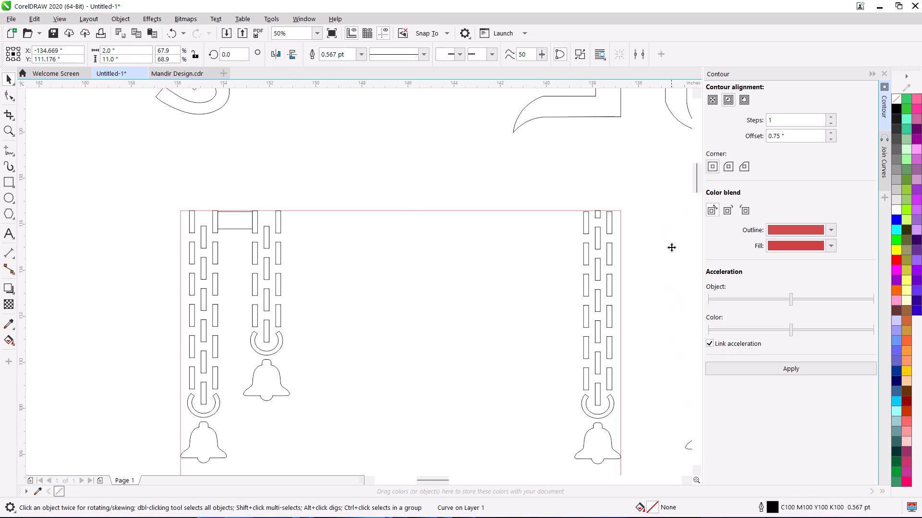
key("Delete")
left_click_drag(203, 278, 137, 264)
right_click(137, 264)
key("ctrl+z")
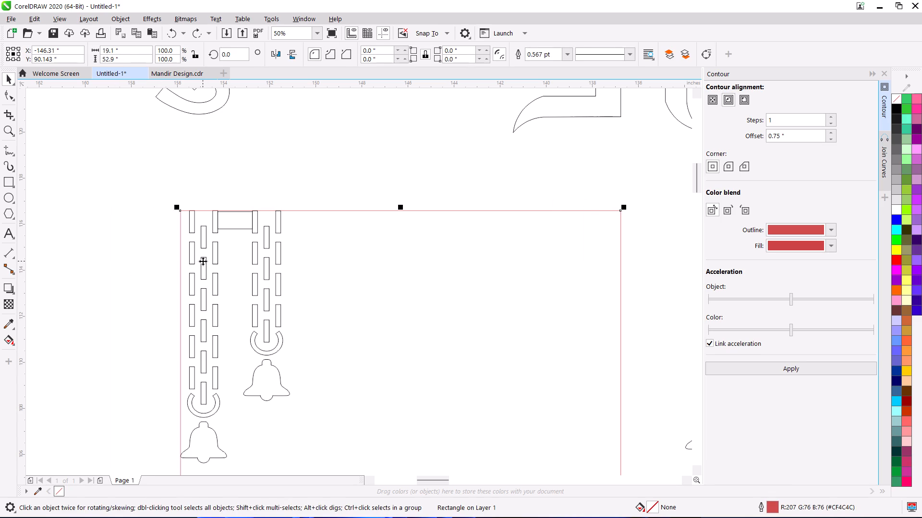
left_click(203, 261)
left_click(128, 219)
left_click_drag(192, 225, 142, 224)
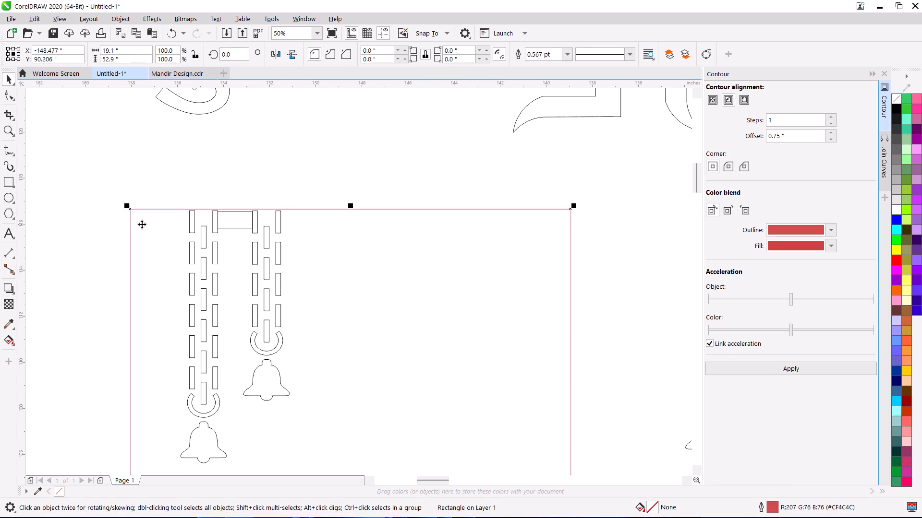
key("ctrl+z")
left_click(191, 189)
Copy the trimmed left corner bell chain and align the copy to the inset rectangle's top and right edges.
left_click_drag(166, 178, 246, 446)
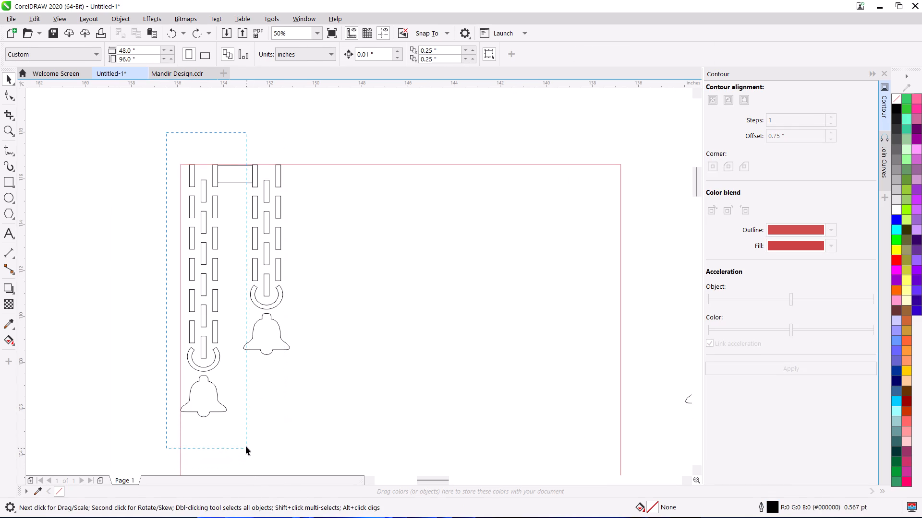
left_click_drag(246, 446, 246, 446)
left_click_drag(213, 304, 83, 317)
right_click(83, 317)
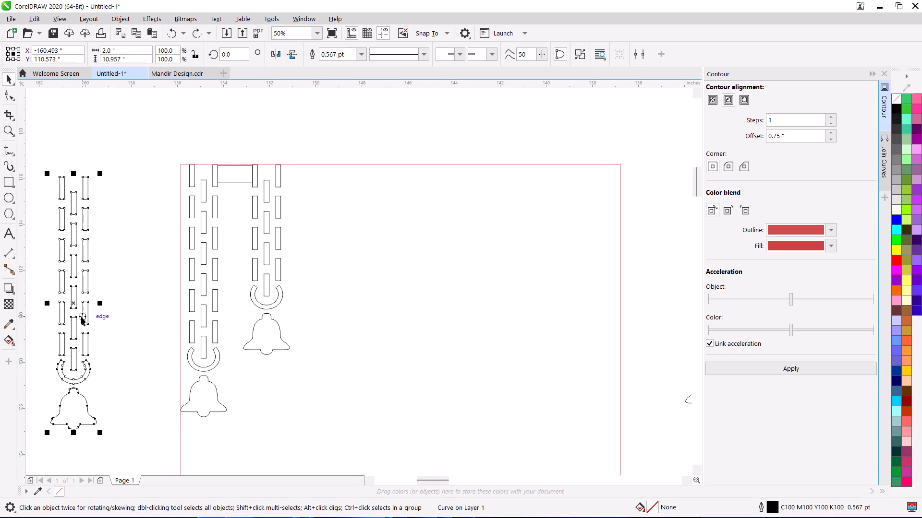
left_click(421, 303, "shift")
type("CETR")
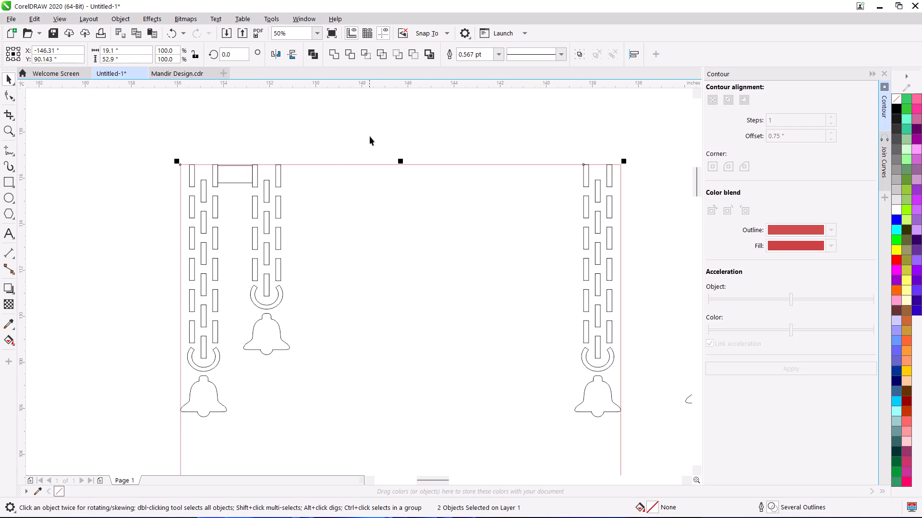
left_click(371, 134)
Move the short bell chain up so its top links meet the inset rectangle's top edge beside the spacer.
left_click(240, 176)
scroll(202, 174, "up", 2)
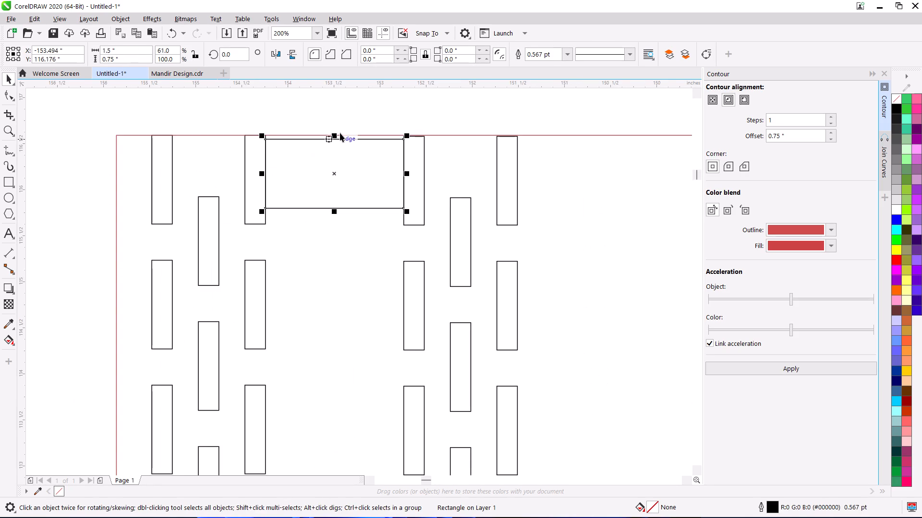
scroll(340, 133, "up", 1)
left_click(434, 106)
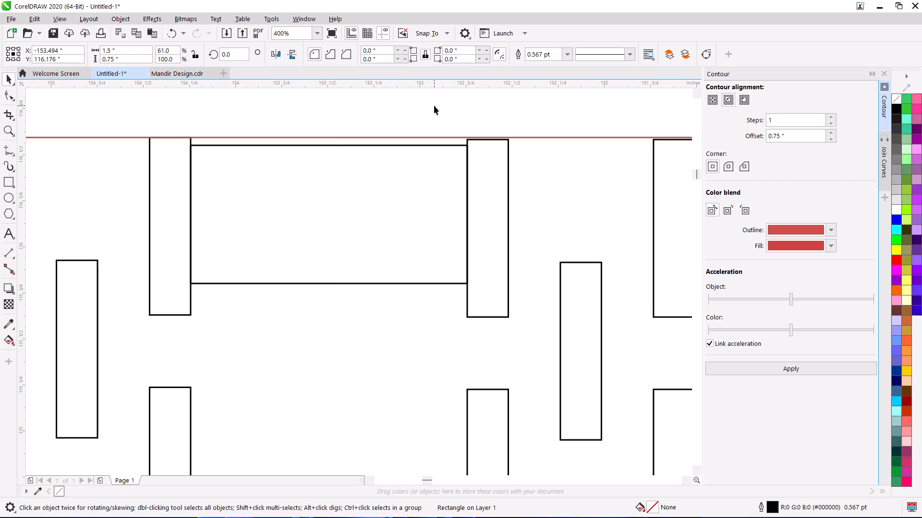
left_click(392, 183)
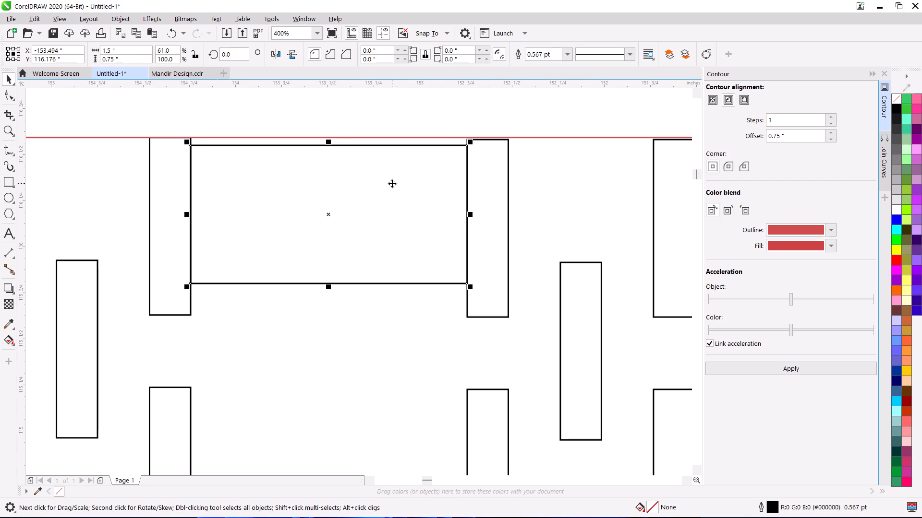
scroll(392, 183, "down", 1)
scroll(440, 167, "up", 1)
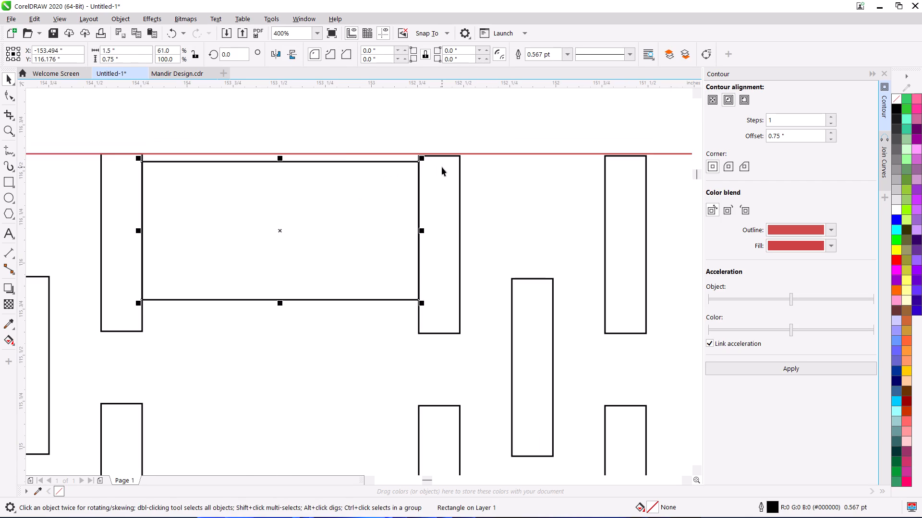
left_click(442, 167)
scroll(435, 164, "up", 2)
left_click_drag(370, 132, 370, 132)
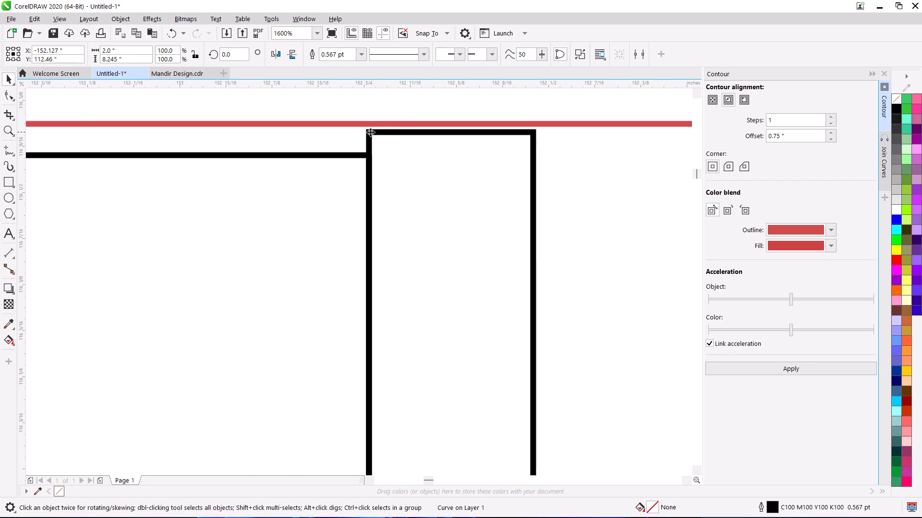
left_click_drag(370, 132, 370, 123)
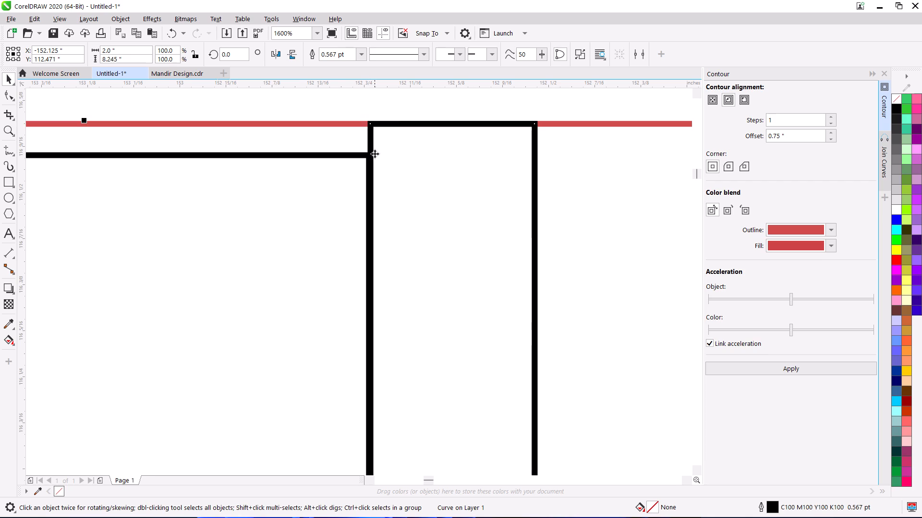
Set the outline width of the short bell chain beside the spacer rectangle to Hairline.
scroll(372, 169, "down", 2)
scroll(356, 282, "down", 1)
scroll(357, 283, "up", 2)
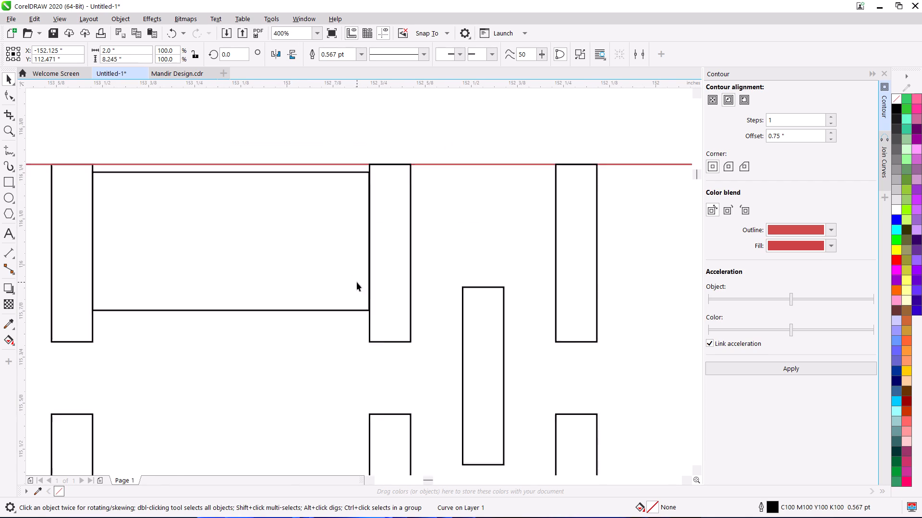
scroll(357, 281, "down", 2)
left_click(357, 165)
left_click(376, 243)
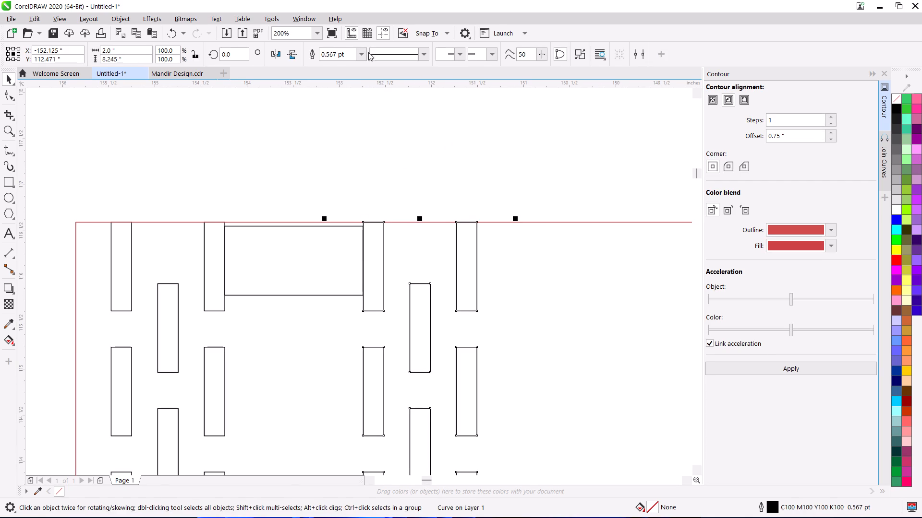
left_click(358, 57)
left_click(343, 74)
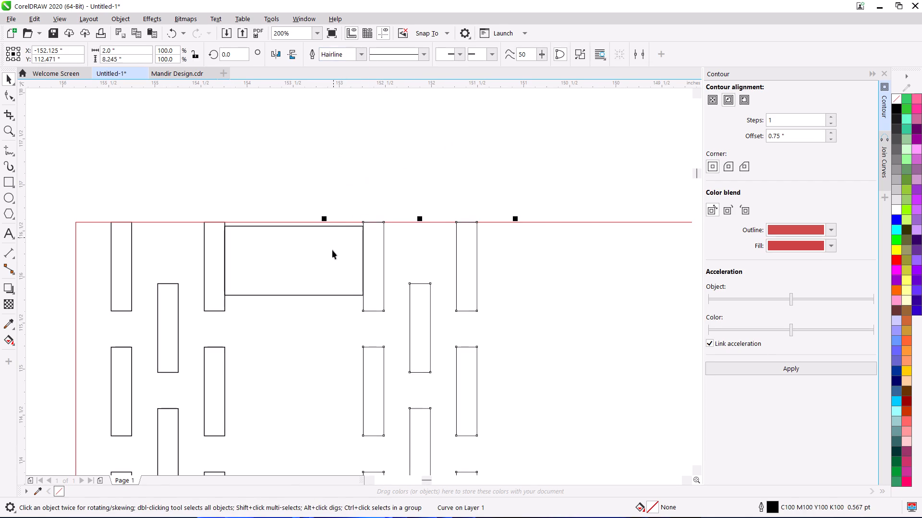
left_click(332, 250)
left_click(320, 145)
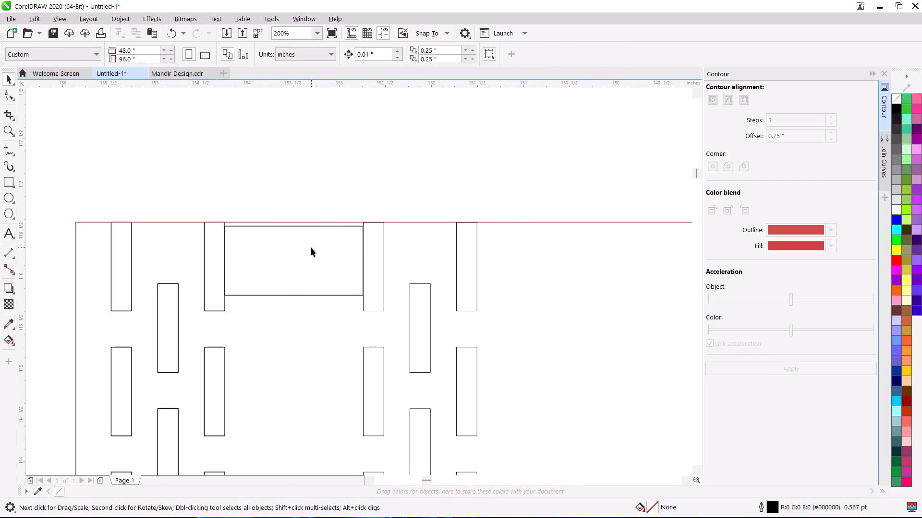
left_click(311, 247)
left_click(377, 139)
left_click(365, 252)
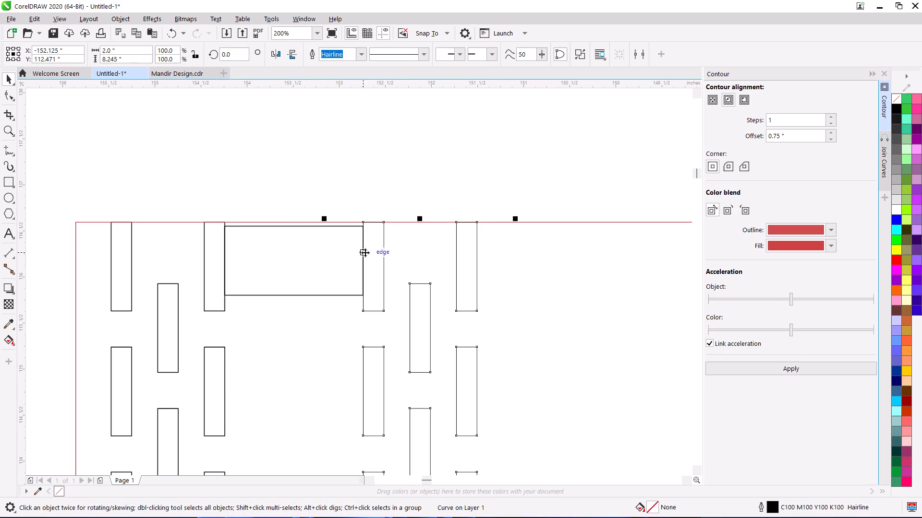
Snap the hairline short bell chain flush against the spacer's side edge, keeping its top on the inset rectangle's top line.
scroll(365, 201, "up", 2)
scroll(352, 330, "up", 1)
scroll(371, 237, "up", 1)
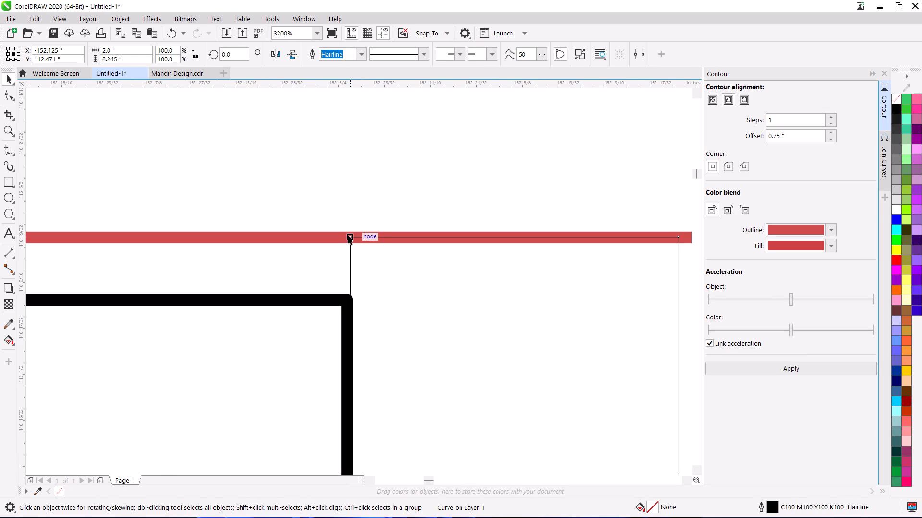
left_click_drag(351, 237, 345, 296)
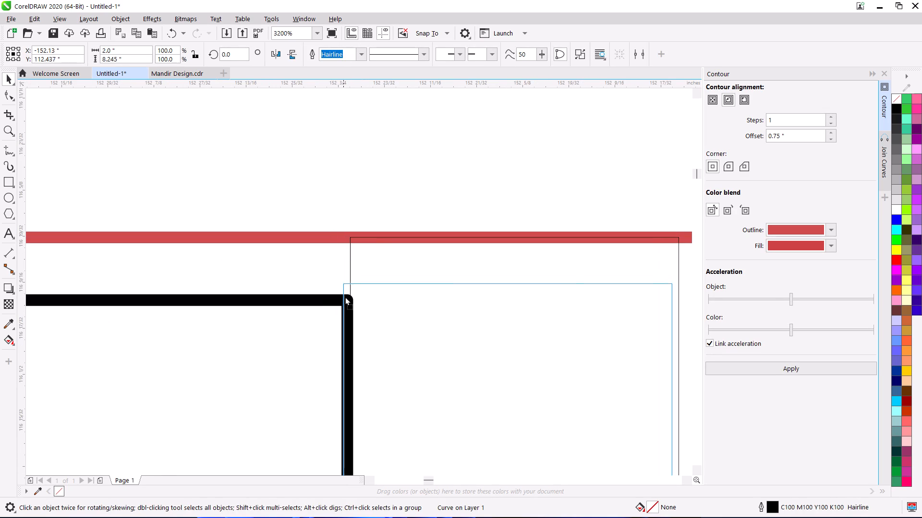
left_click_drag(345, 296, 345, 296)
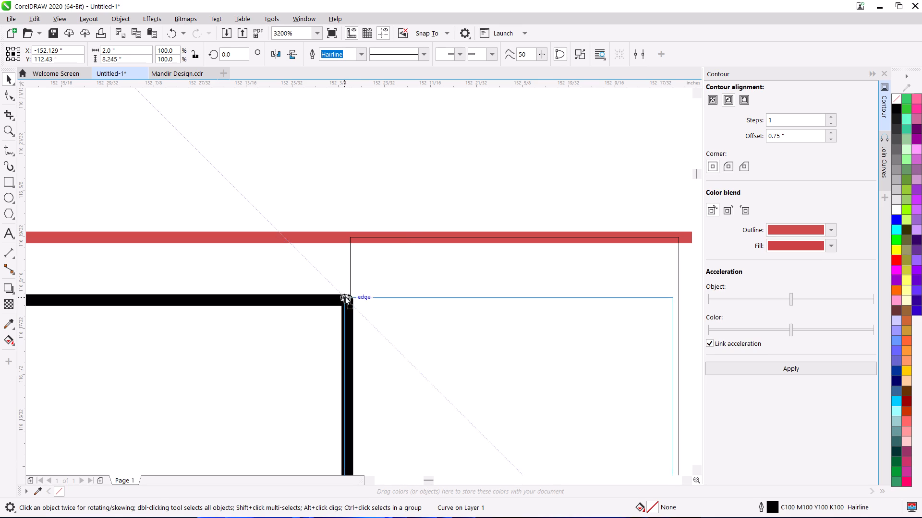
left_click_drag(345, 296, 345, 276)
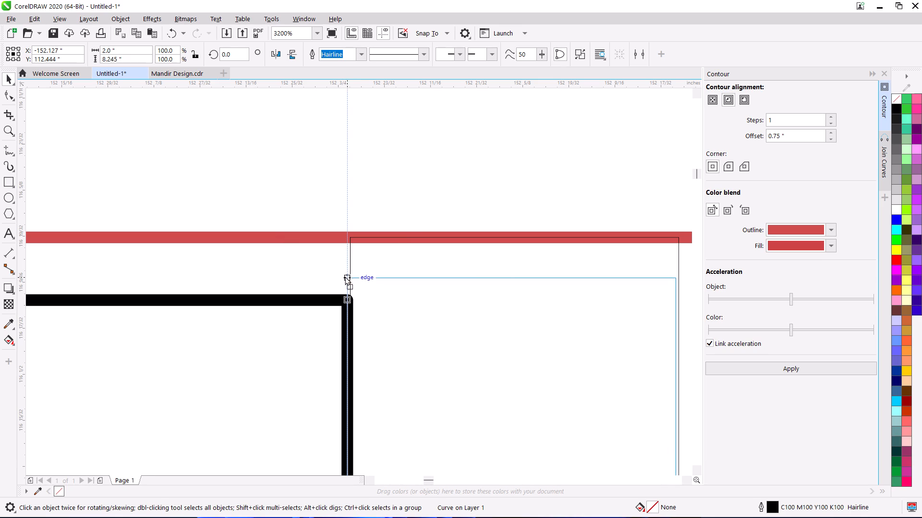
left_click_drag(345, 276, 346, 237)
scroll(417, 196, "up", 1)
scroll(422, 194, "down", 5)
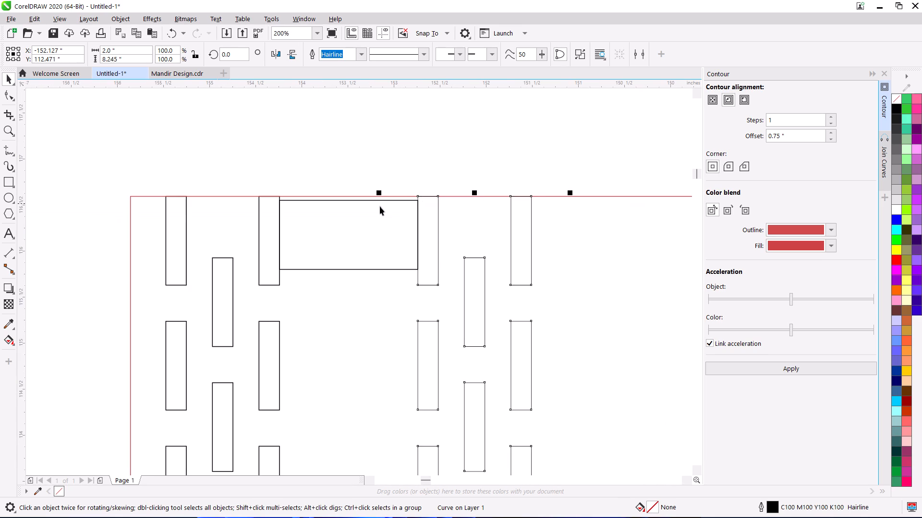
Move the 1.5-inch spacer rectangle across to the inner side of the right corner bell chain, level with the inset rectangle's top edge.
left_click(375, 214)
left_click_drag(351, 232, 528, 206)
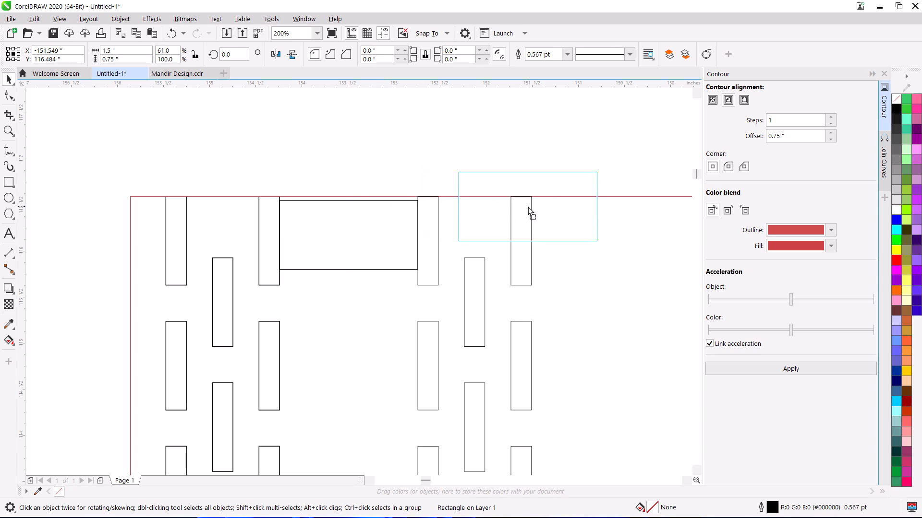
left_click_drag(528, 206, 518, 148)
scroll(524, 198, "down", 1)
middle_click_drag(513, 201, 220, 291)
left_click_drag(230, 261, 343, 239)
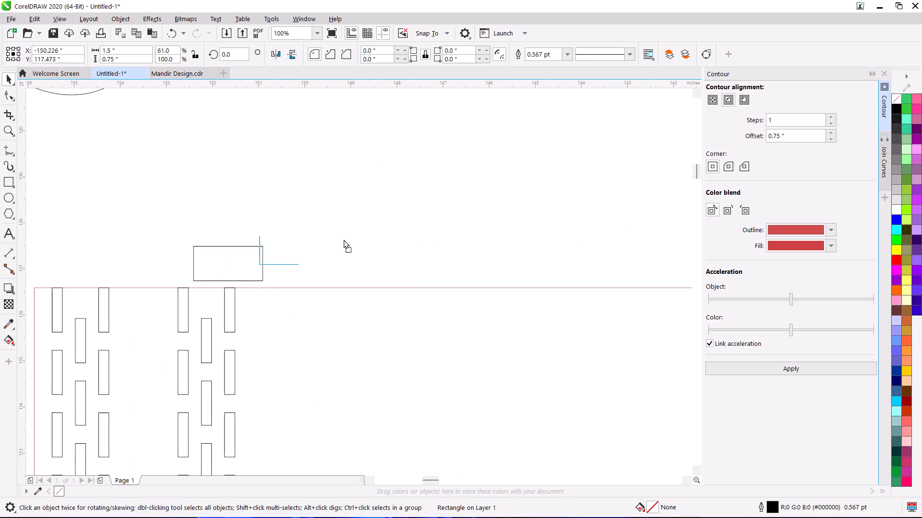
left_click_drag(343, 239, 449, 236)
scroll(462, 285, "down", 2)
middle_click_drag(452, 290, 250, 275)
middle_click(247, 274)
scroll(260, 260, "up", 1)
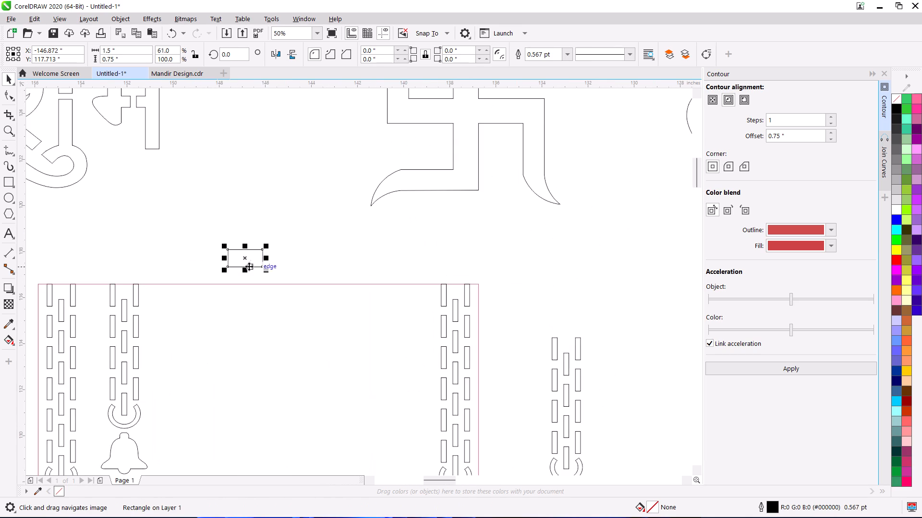
scroll(249, 266, "up", 1)
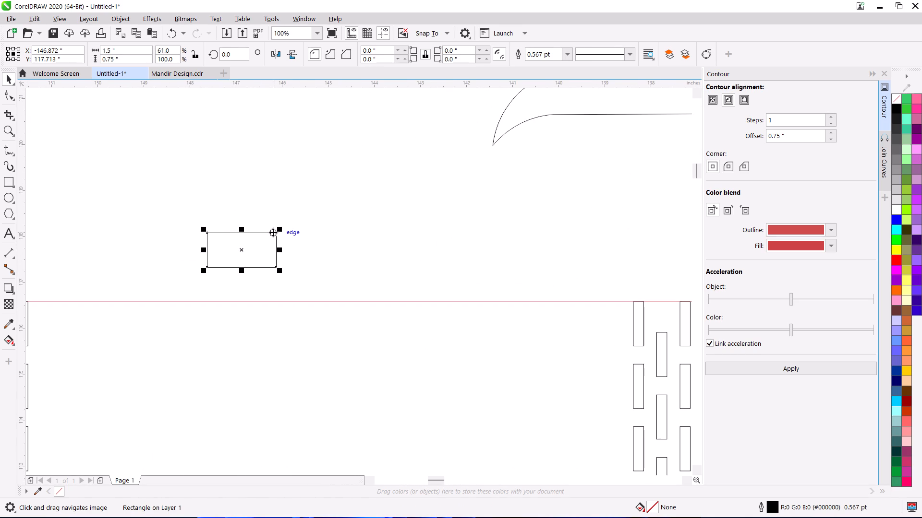
left_click_drag(275, 233, 634, 304)
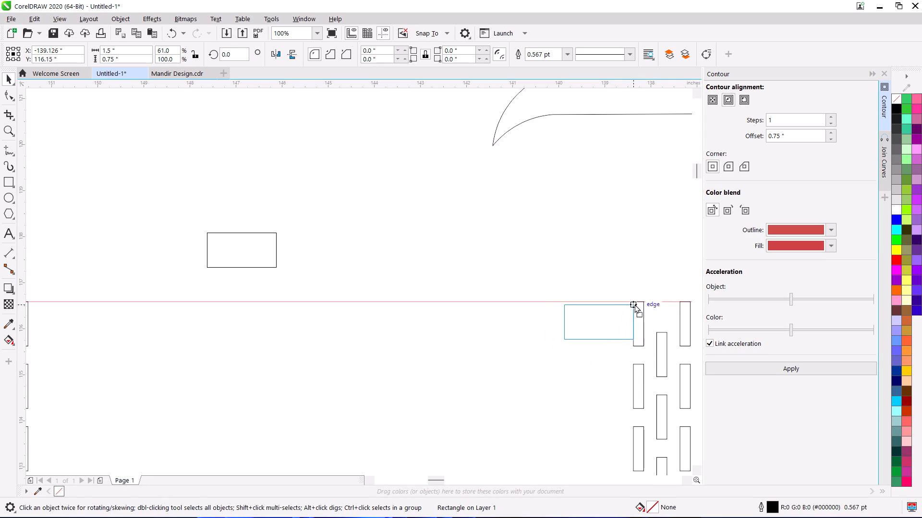
left_click_drag(634, 304, 634, 300)
left_click(622, 253)
Move the short bell chain from outside the inset rectangle to the spacer's free side, at the rectangle's top edge.
scroll(622, 252, "down", 1)
middle_click_drag(619, 254, 582, 249)
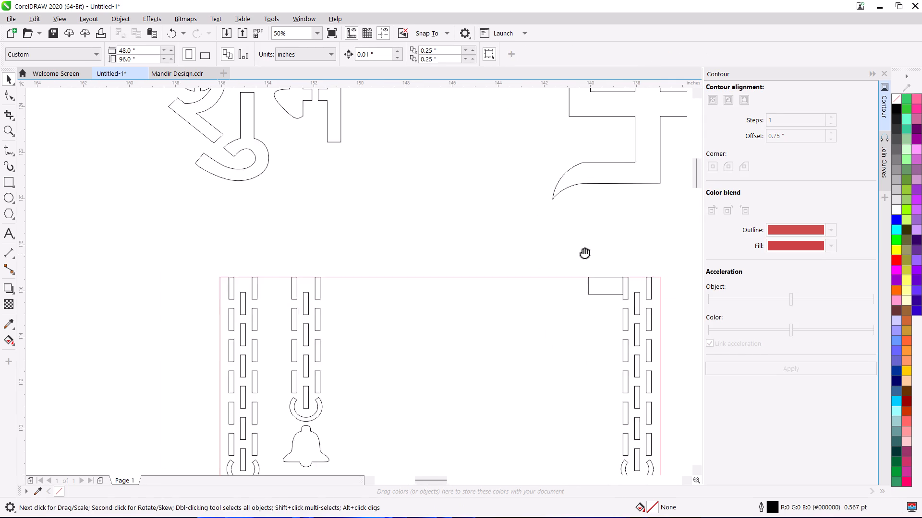
middle_click_drag(582, 249, 403, 234)
left_click(531, 328)
left_click(544, 316)
left_click(549, 318)
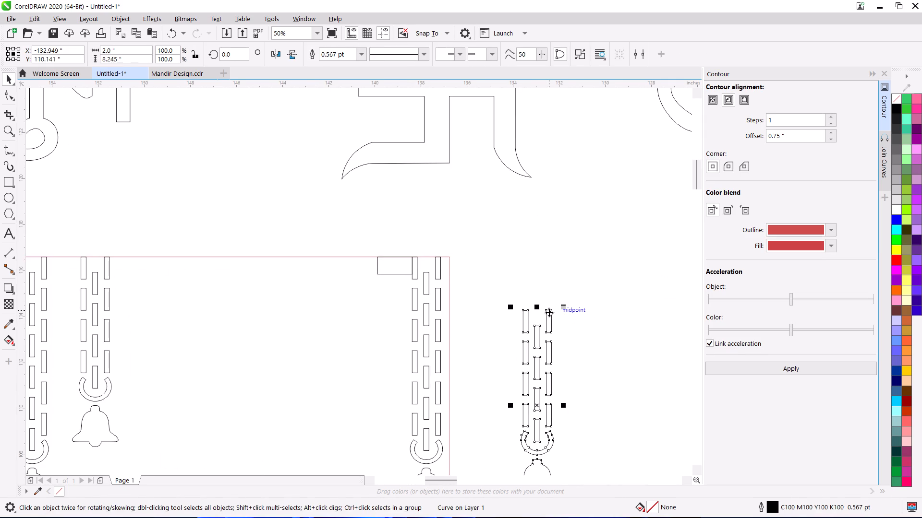
left_click_drag(550, 311, 375, 257)
left_click(377, 241)
Fine-tune the right short bell chain so its top link's corner snaps to the spacer's top corner.
scroll(387, 288, "up", 2)
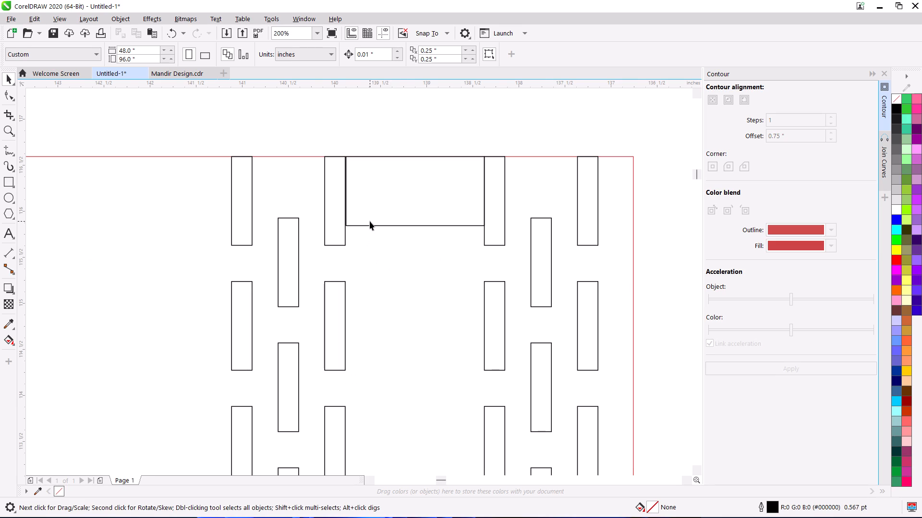
scroll(354, 217, "up", 2)
left_click(295, 228)
scroll(309, 242, "down", 2)
middle_click_drag(309, 247, 338, 341)
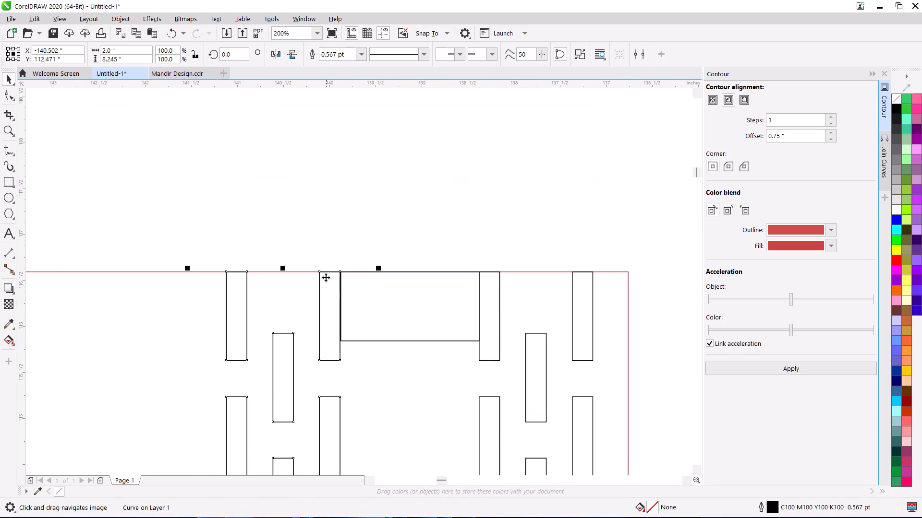
scroll(332, 261, "up", 2)
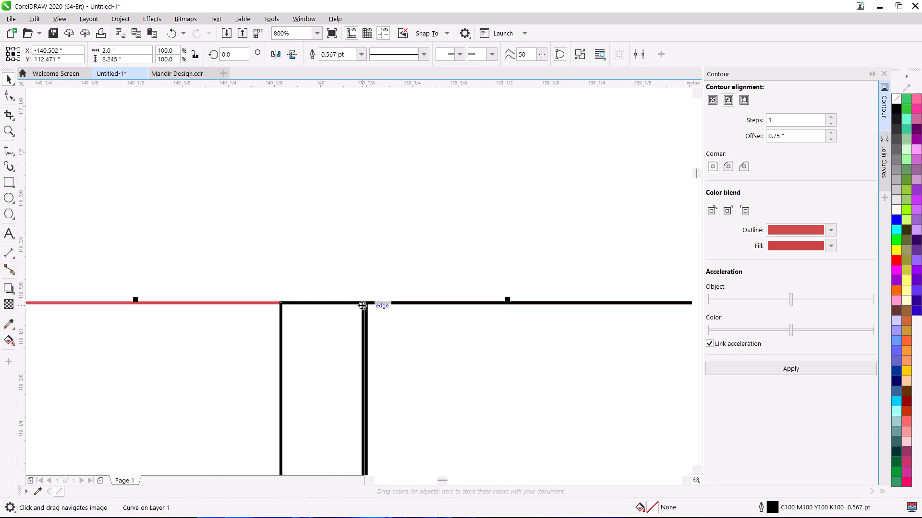
left_click(362, 304)
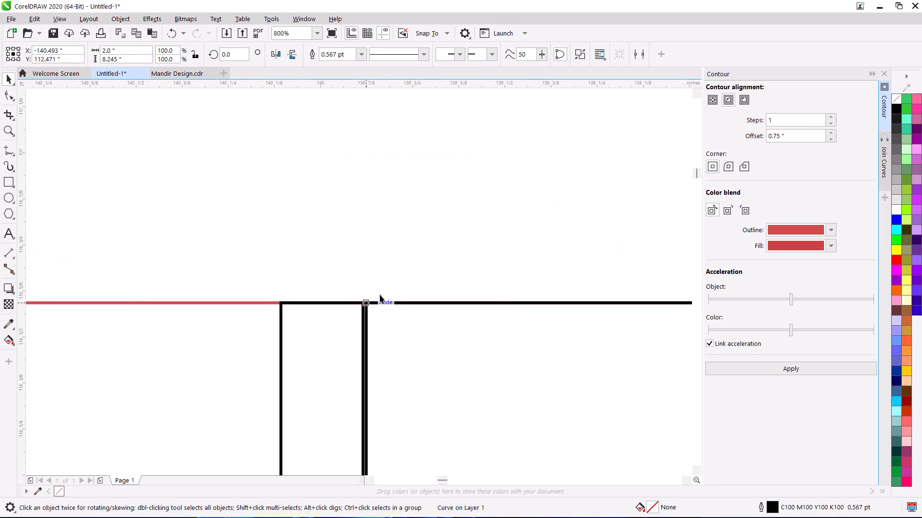
left_click(398, 235)
Delete the spacer rectangle from between the two right-hand bell chains.
scroll(399, 235, "down", 4)
left_click(405, 252)
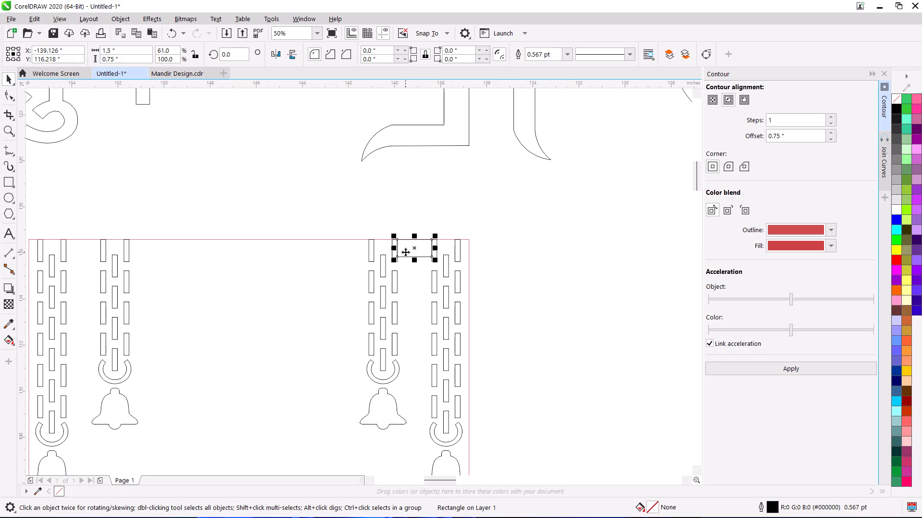
key("Delete")
Gauge the space between the two short bell chains with a temporary rectangle about 10.3 by 5.5 inches, and delete it.
scroll(406, 250, "down", 2)
scroll(398, 266, "up", 2)
scroll(396, 270, "down", 2)
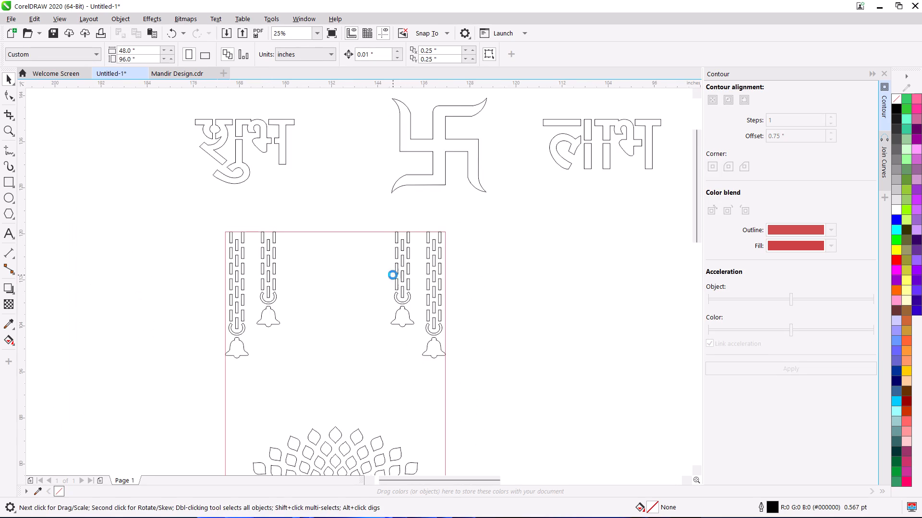
middle_click_drag(382, 186, 390, 259)
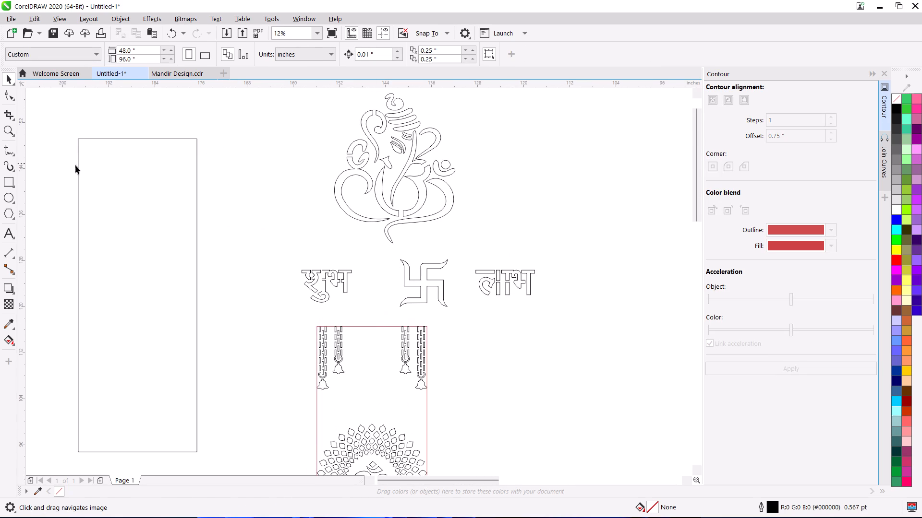
left_click(10, 179)
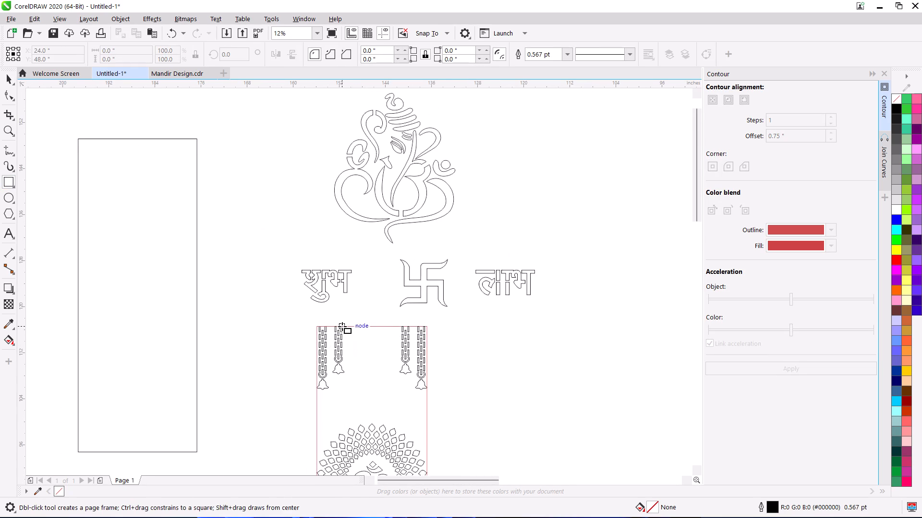
left_click_drag(342, 326, 400, 358)
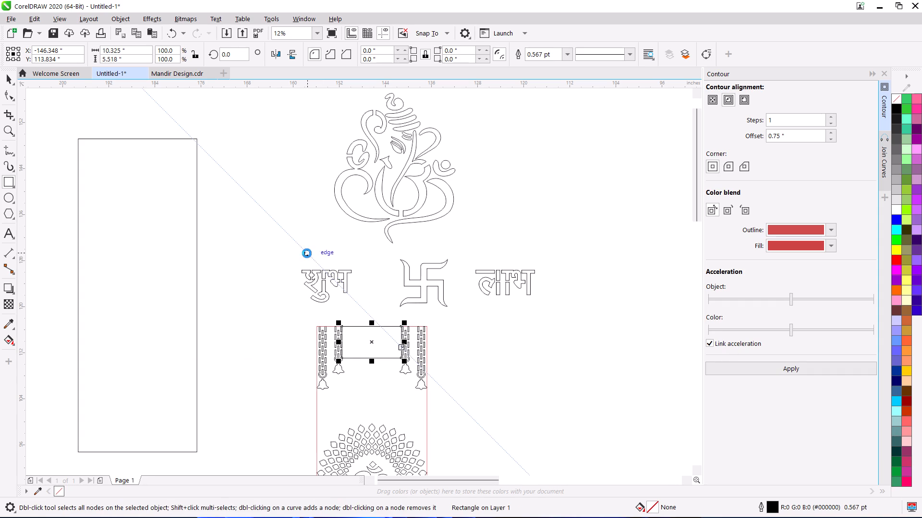
key("Delete")
key("space")
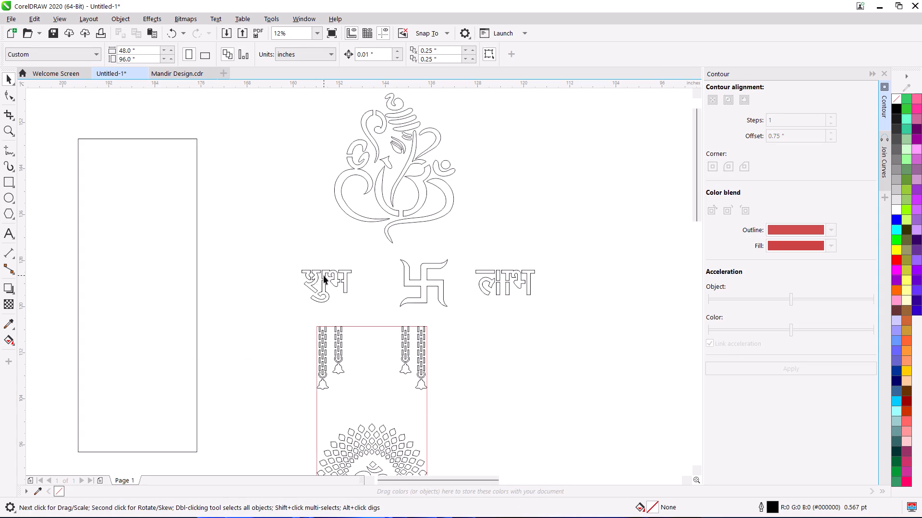
Move the Ganesha motif down beside the left edge of the inset rectangle.
left_click(385, 214)
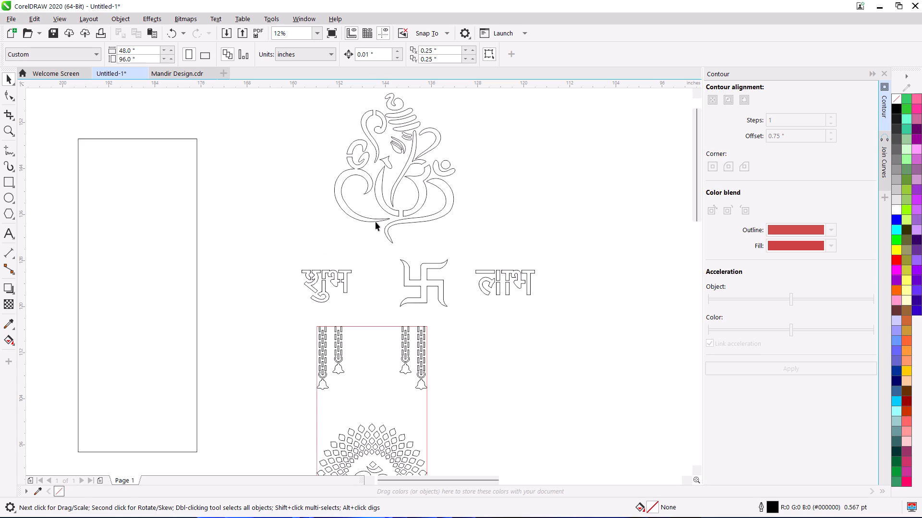
left_click(369, 220)
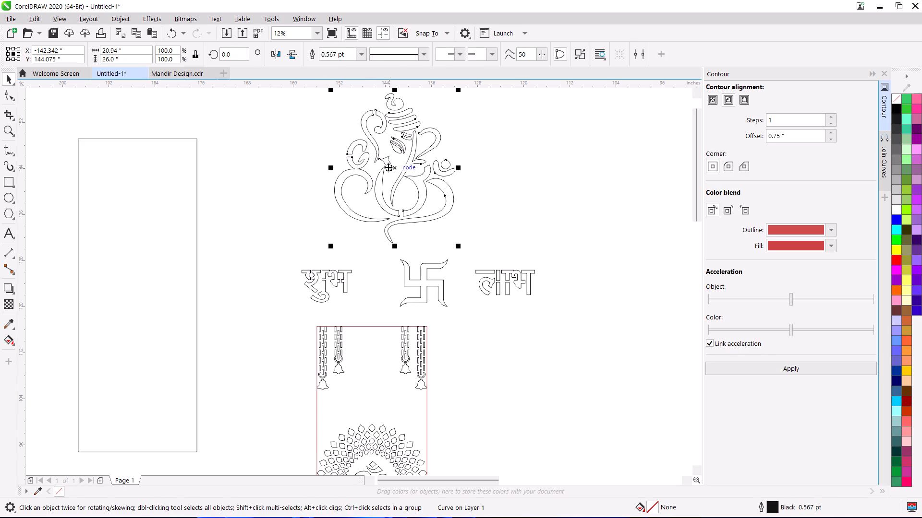
left_click_drag(388, 166, 238, 336)
scroll(240, 340, "up", 1)
middle_click_drag(240, 339, 243, 323)
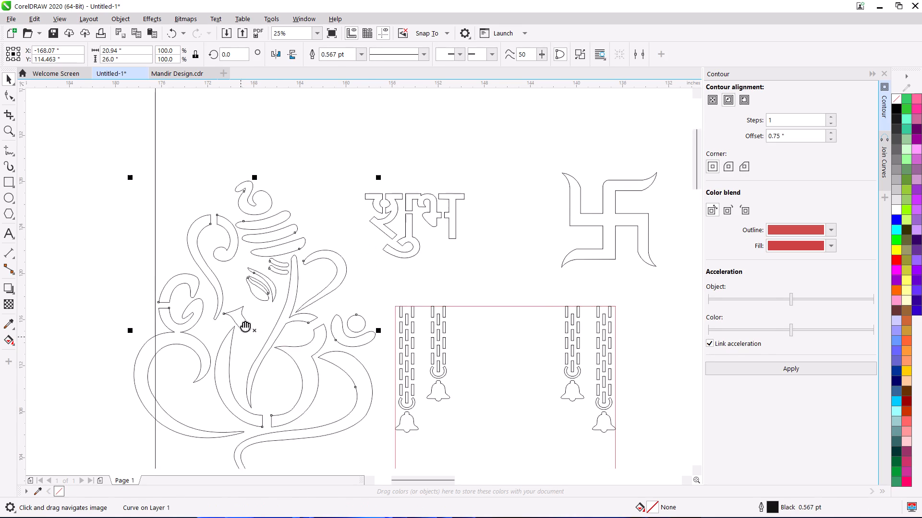
middle_click_drag(243, 323, 228, 280)
Resize the Ganesha motif to 6 inches wide and 7 inches high.
left_click_drag(145, 55, 134, 55)
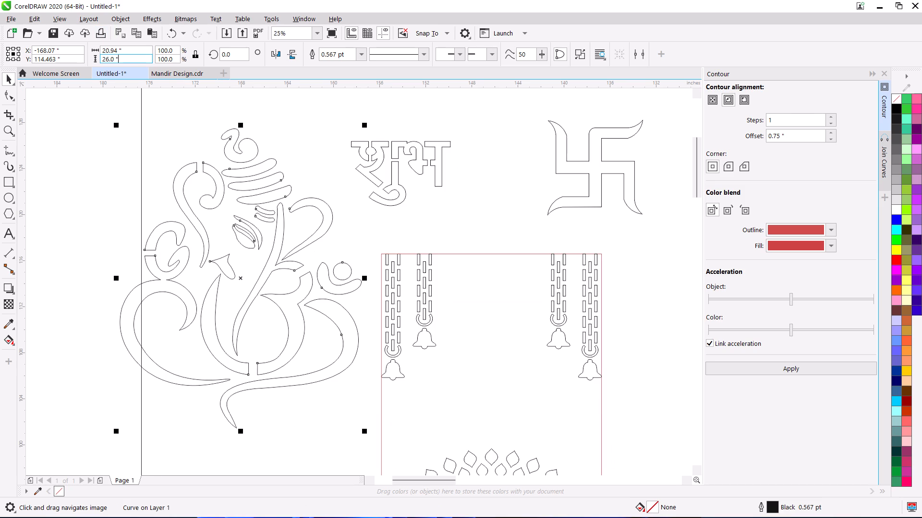
left_click_drag(134, 55, 64, 56)
key("6")
key("Return")
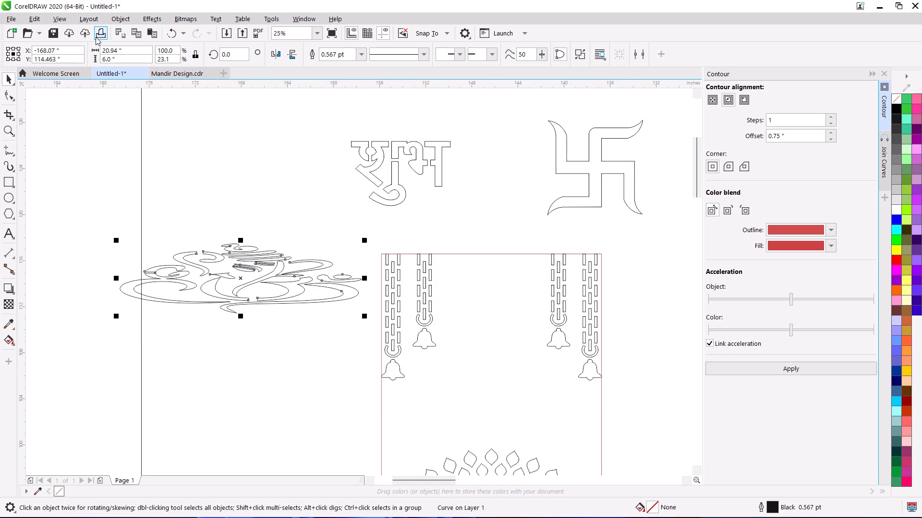
left_click_drag(129, 50, 60, 47)
key("6")
key("Return")
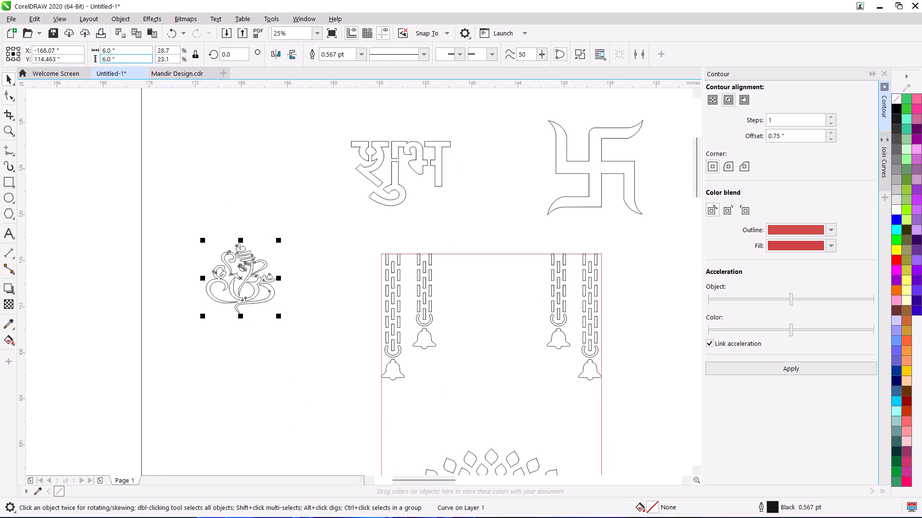
left_click_drag(132, 62, 50, 59)
key("7")
key("Return")
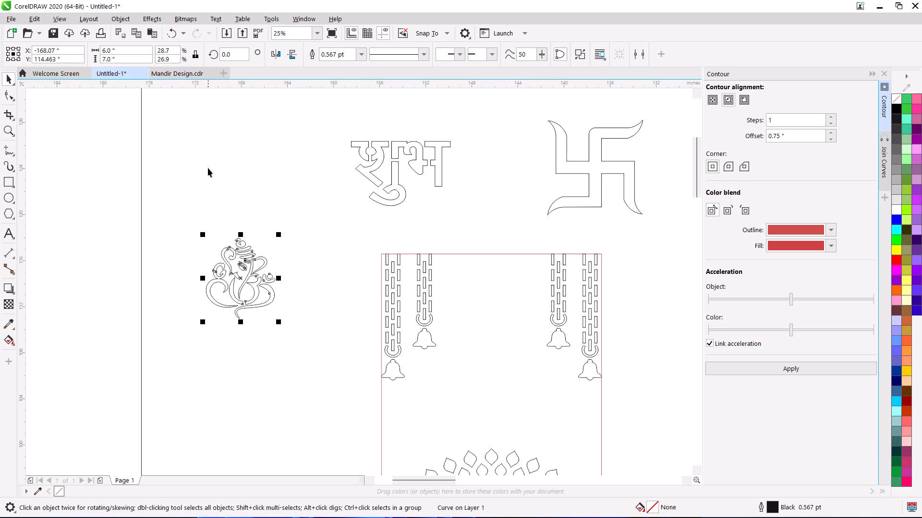
left_click(208, 168)
left_click(249, 268)
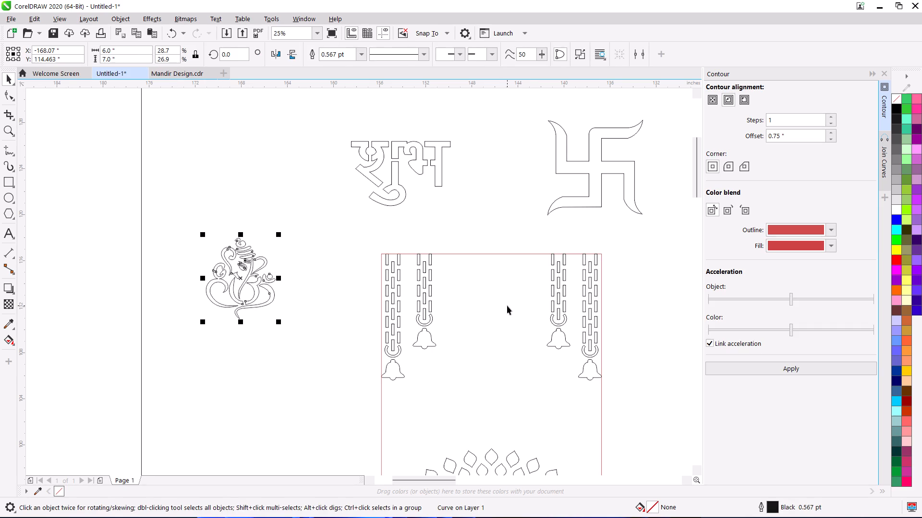
Align the Ganesha motif to the horizontal centre and top edge of the inset rectangle.
left_click(507, 306, "shift")
key("c")
key("e")
key("t")
left_click(454, 213)
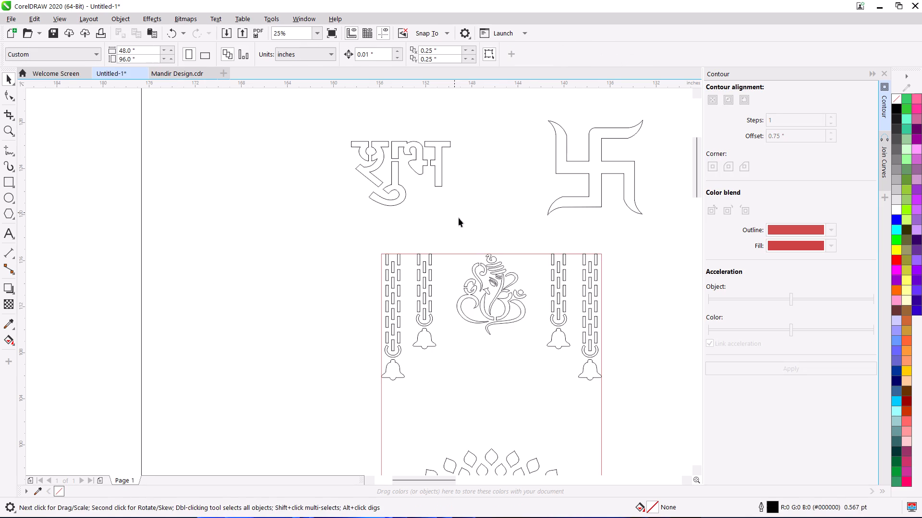
Nudge the Ganesha motif down about 0.2 inches from the inset rectangle's top edge.
scroll(476, 330, "up", 1)
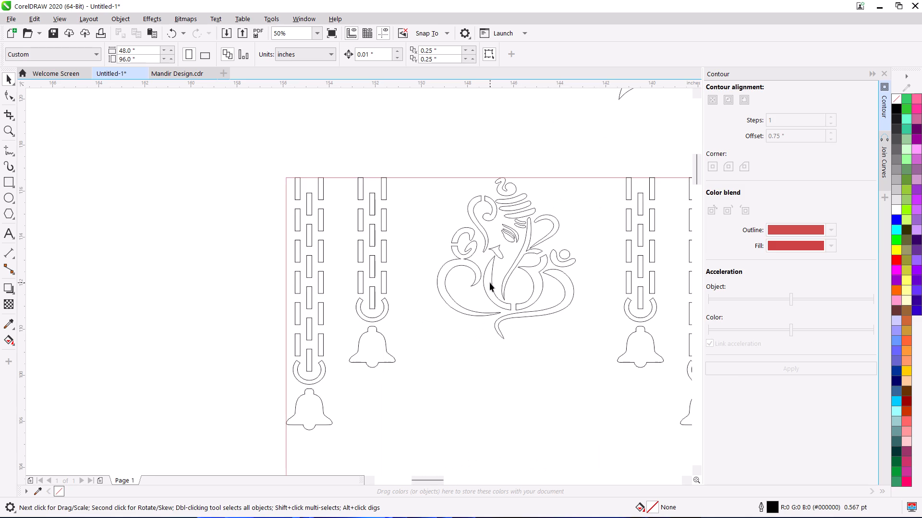
left_click(490, 279)
scroll(490, 279, "down", 1)
middle_click_drag(472, 277, 461, 275)
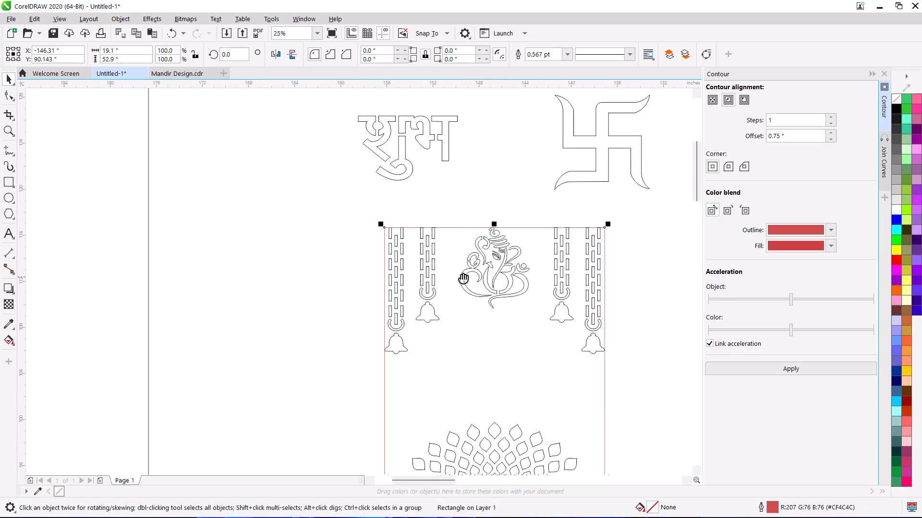
middle_click_drag(461, 275, 400, 278)
left_click_drag(412, 213, 408, 213)
left_click_drag(388, 196, 474, 316)
key("Down")
key("Down")
key("Down")
key("Down")
key("Down")
key("Down")
key("Down")
key("Down")
key("Down")
key("Down")
key("Down")
key("Down")
key("Down")
key("Down")
key("Down")
key("Down")
key("Down")
key("Down")
key("Down")
key("Down")
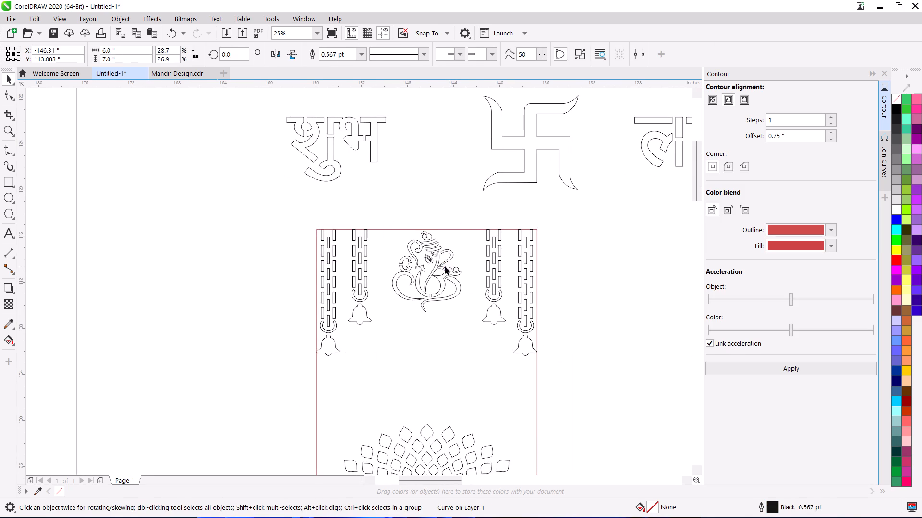
left_click(424, 183)
Break apart the combined curve holding the Shubh lettering, the swastika and the Labh lettering.
scroll(426, 219, "down", 1)
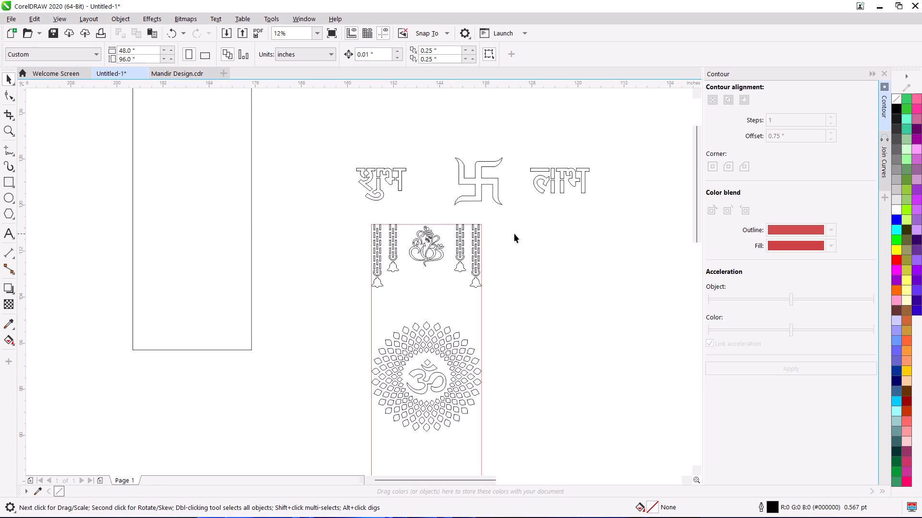
left_click(486, 179)
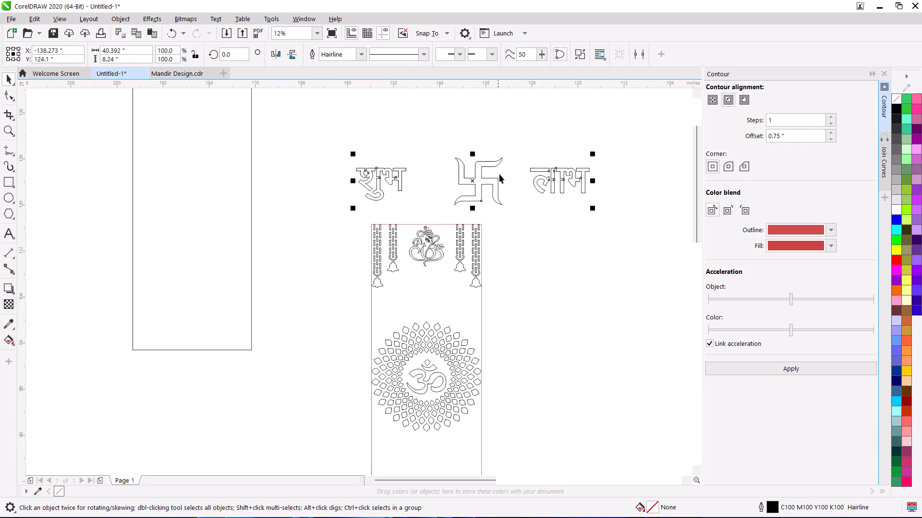
key("ctrl+k")
left_click(456, 125)
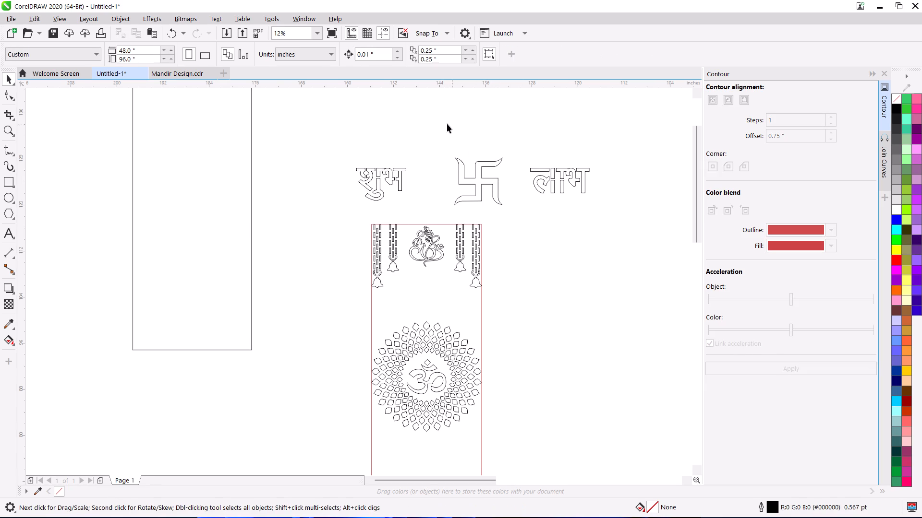
Resize the swastika to 4 inches wide and 4 inches high.
left_click_drag(442, 124, 510, 208)
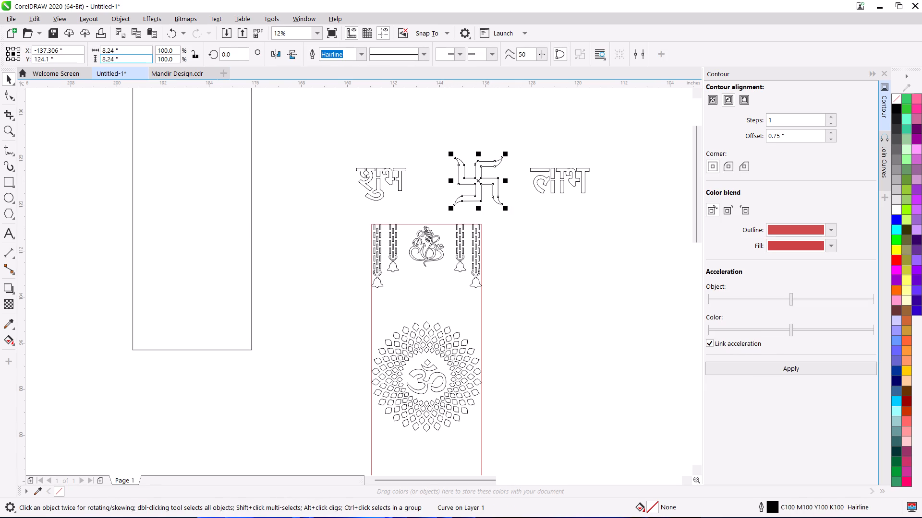
left_click_drag(126, 48, 80, 47)
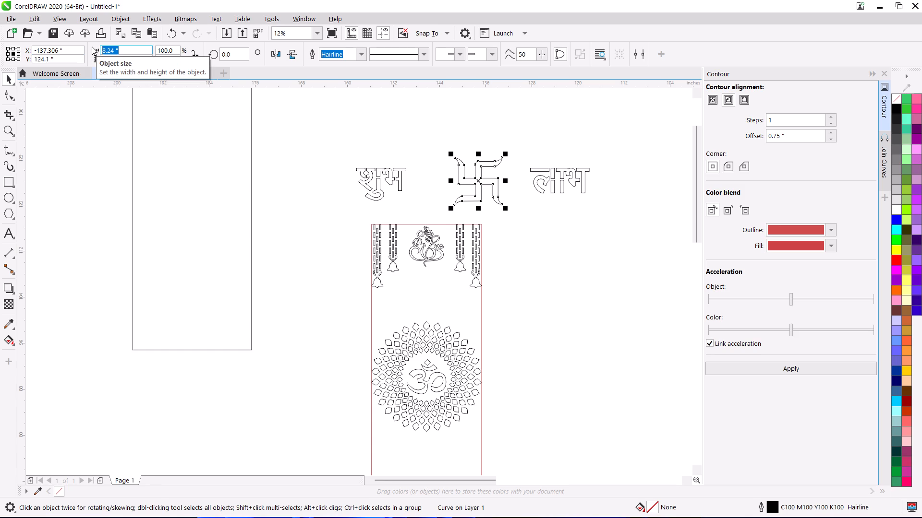
key("4")
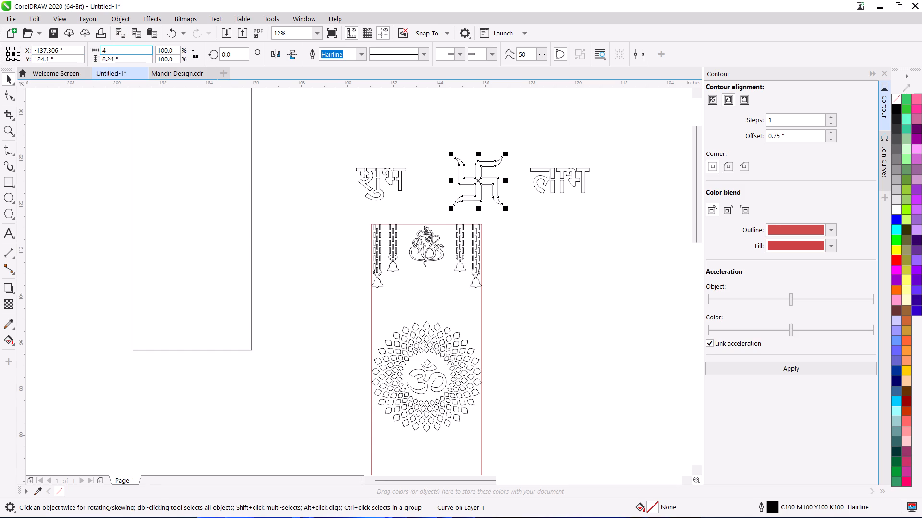
left_click_drag(130, 57, 76, 57)
key("4")
key("4")
key("Return")
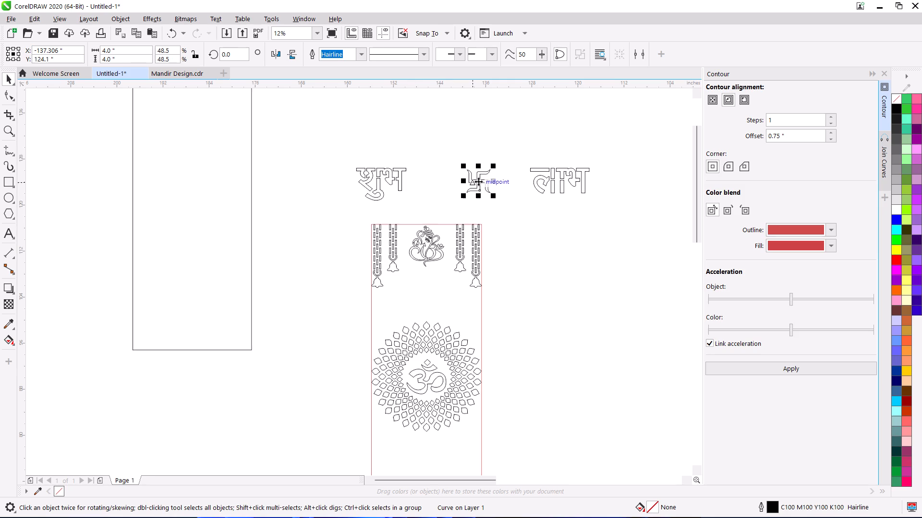
Move the swastika into the inset rectangle and align it to the rectangle's horizontal centre and top edge.
left_click_drag(479, 181, 426, 277)
scroll(427, 275, "up", 1)
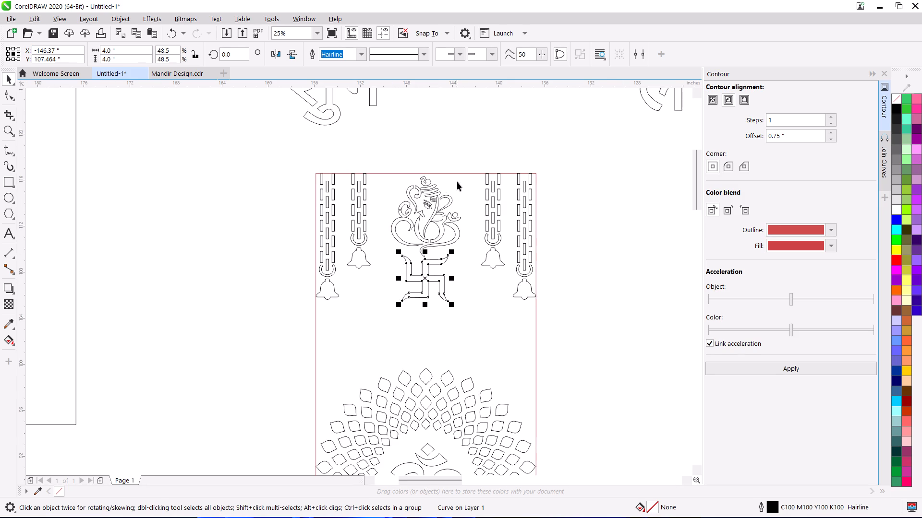
left_click(457, 182, "shift")
key("c")
key("e")
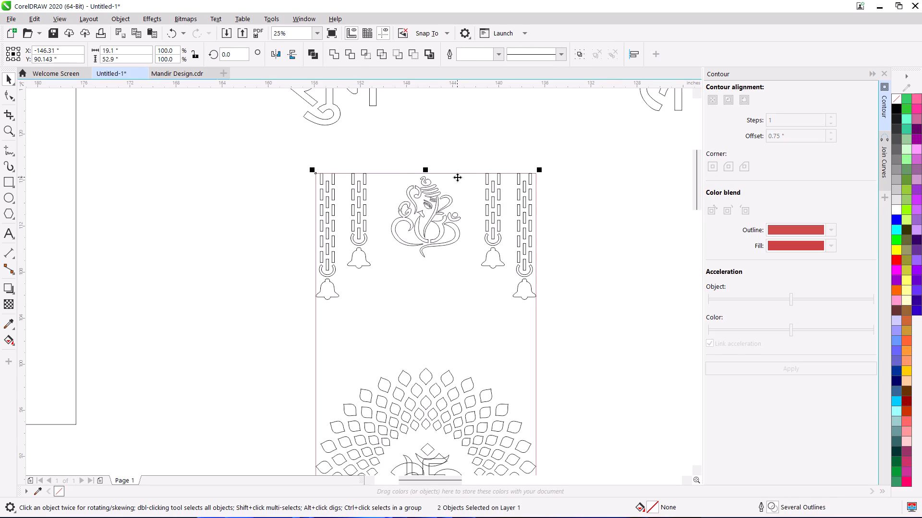
key("t")
Move the swastika straight down on the centre line into the gap between the Ganesha motif and the mandala.
left_click(441, 133)
left_click(434, 179)
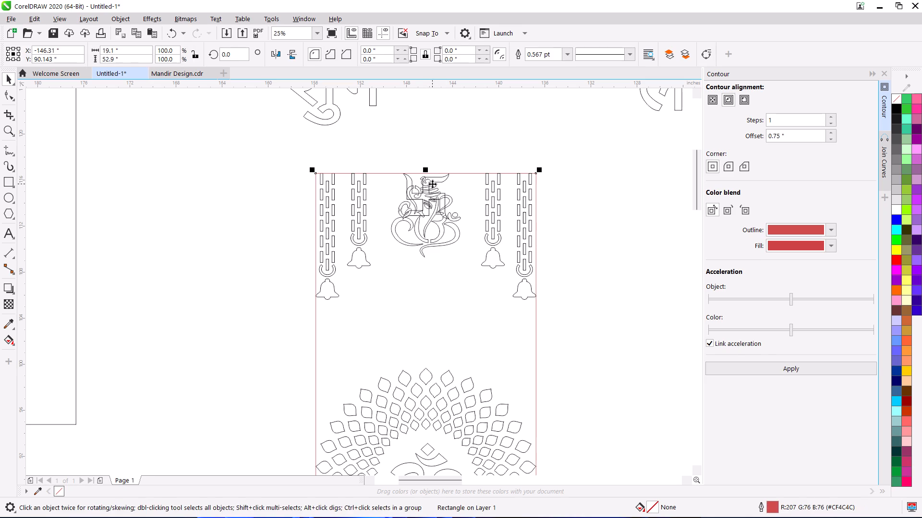
left_click(439, 165)
left_click(447, 178)
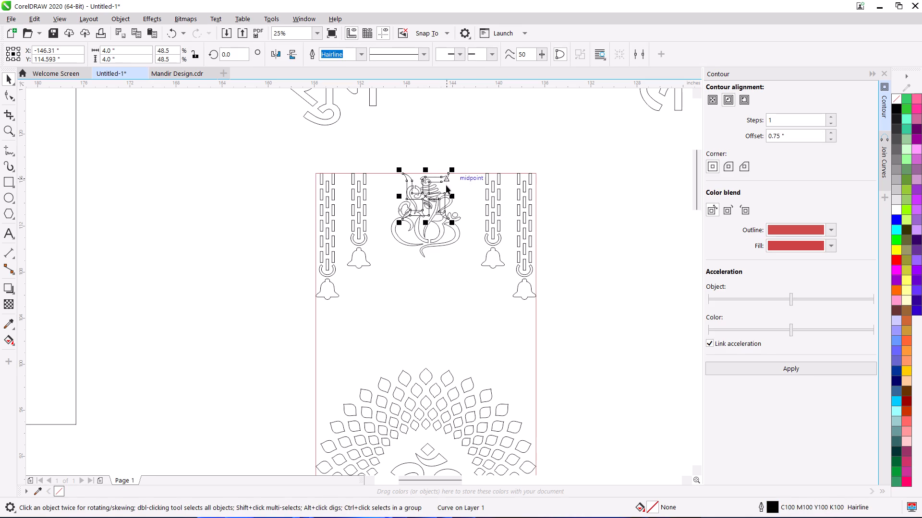
left_click_drag(426, 194, 431, 205, "shift")
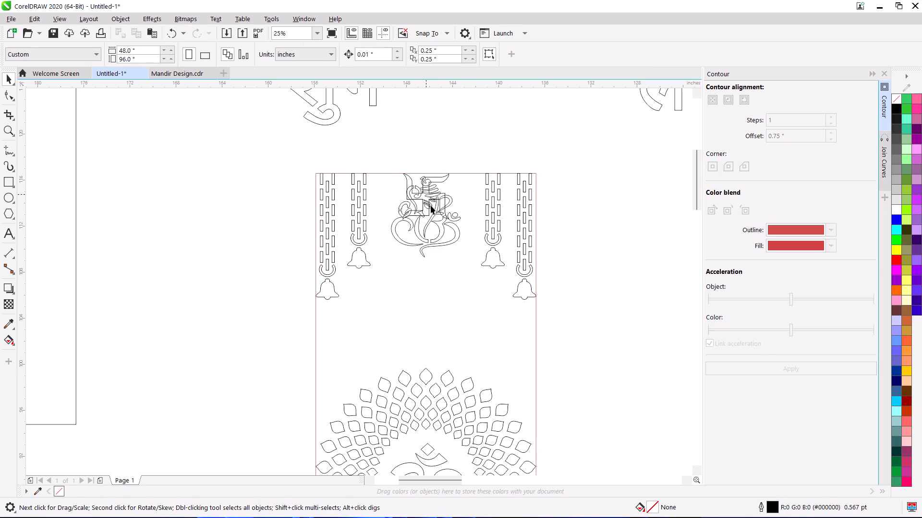
left_click_drag(431, 205, 433, 262, "shift")
left_click(421, 202)
left_click(423, 197)
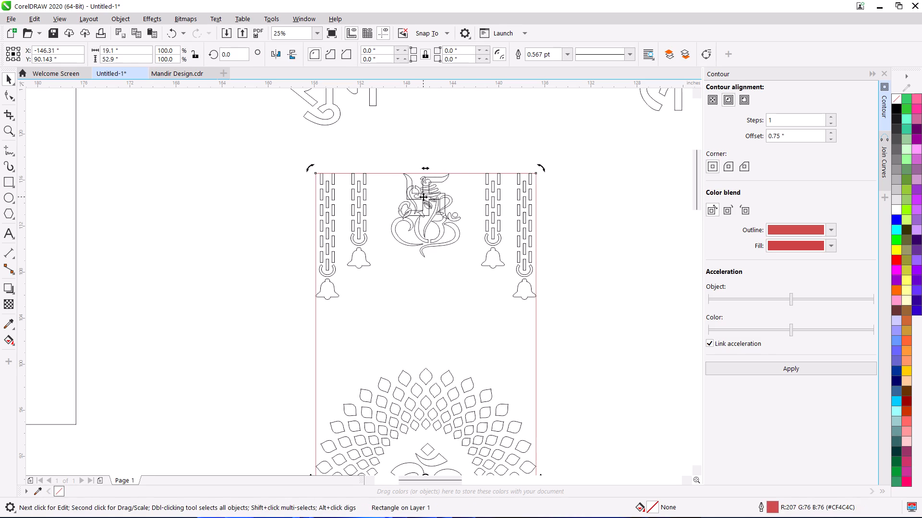
left_click(421, 147)
left_click_drag(392, 153, 466, 227)
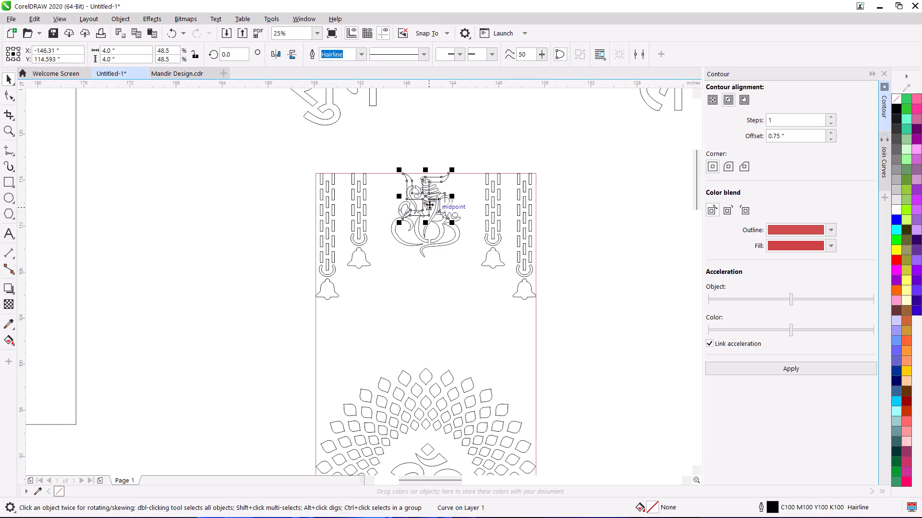
left_click_drag(426, 196, 416, 254)
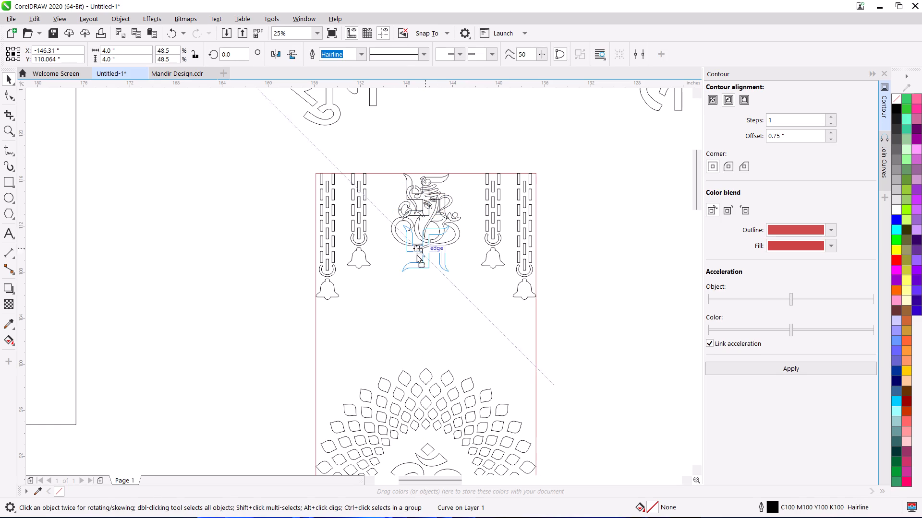
left_click_drag(416, 254, 428, 291)
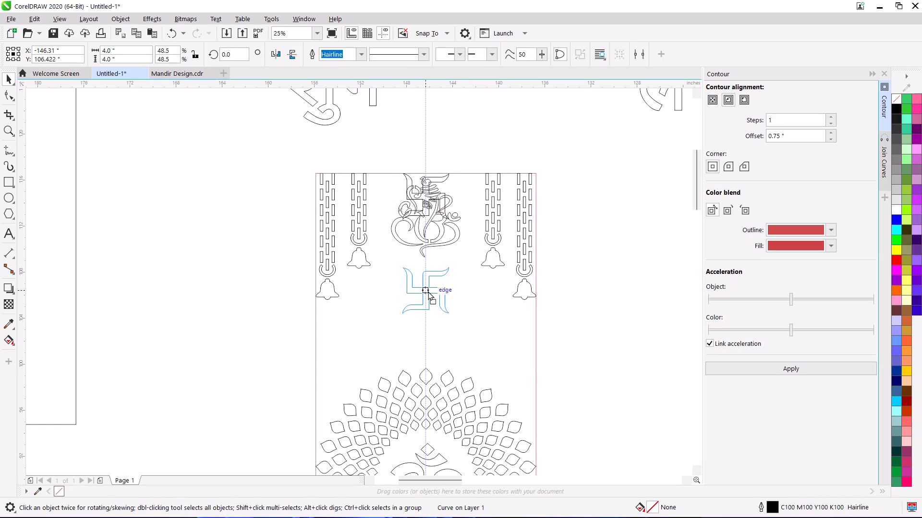
left_click_drag(428, 291, 430, 295)
left_click(571, 273)
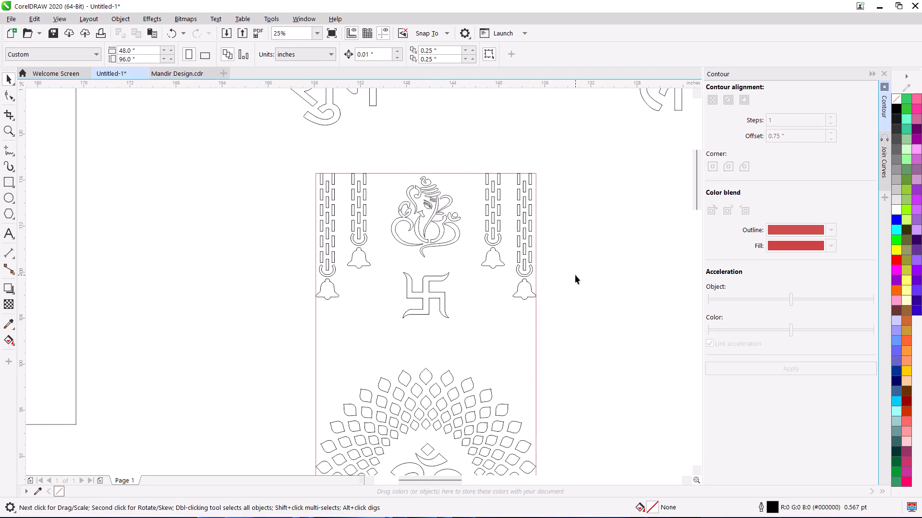
Combine the separate pieces of the Shubh lettering into a single curve.
scroll(575, 275, "down", 1)
middle_click_drag(568, 277, 455, 196)
scroll(453, 199, "down", 1)
left_click_drag(361, 133, 418, 167)
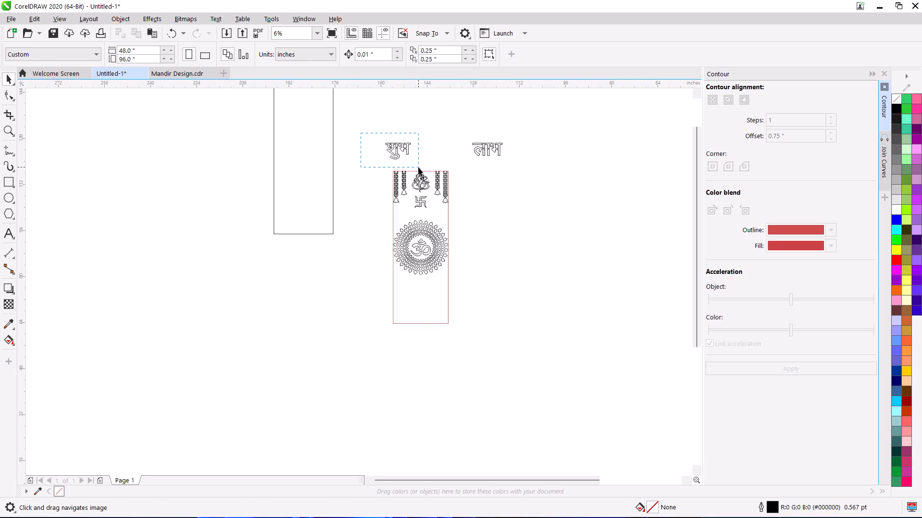
left_click_drag(418, 167, 418, 165)
scroll(409, 150, "up", 1)
left_click(314, 55)
Combine the separate pieces of the Labh lettering into a single curve.
left_click_drag(478, 112, 629, 181)
left_click(310, 55)
left_click(318, 180)
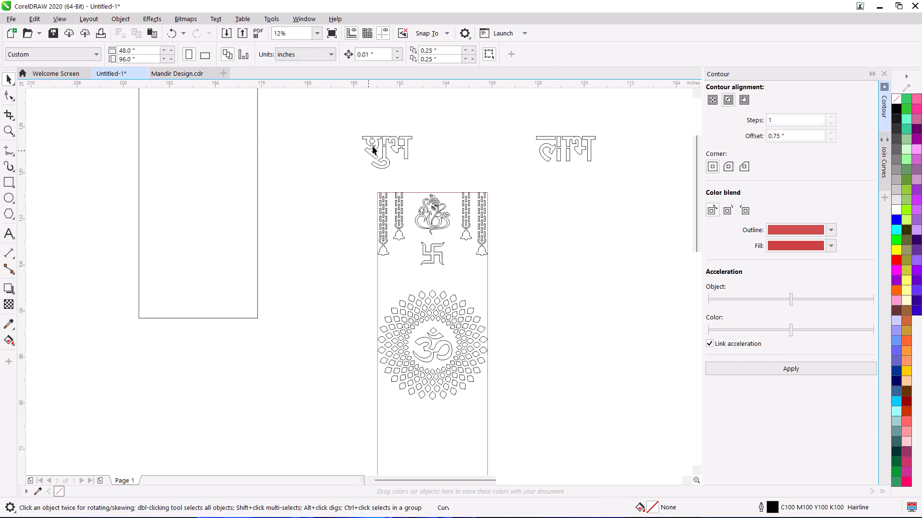
Resize the Shubh lettering to 4 inches wide and 3 inches high.
left_click(375, 143)
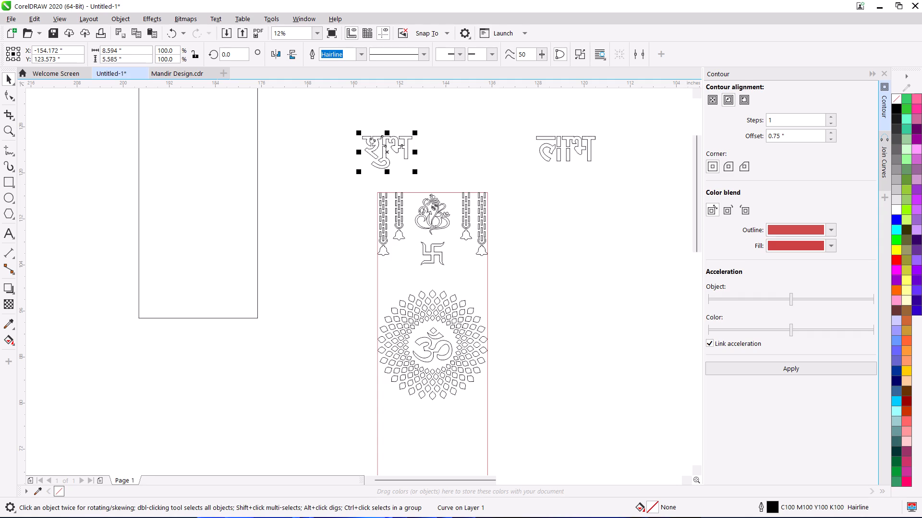
left_click_drag(141, 51, 38, 52)
key("4")
key("Return")
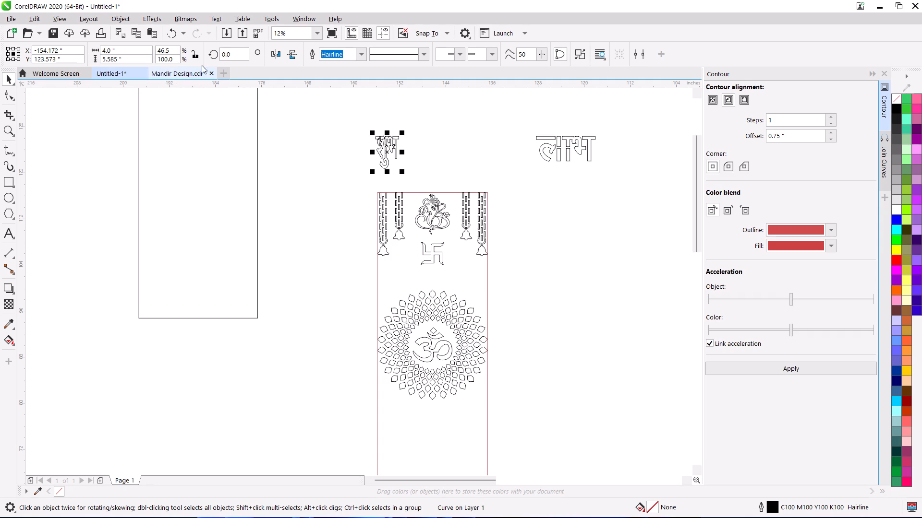
left_click_drag(130, 58, 51, 59)
key("3")
key("Return")
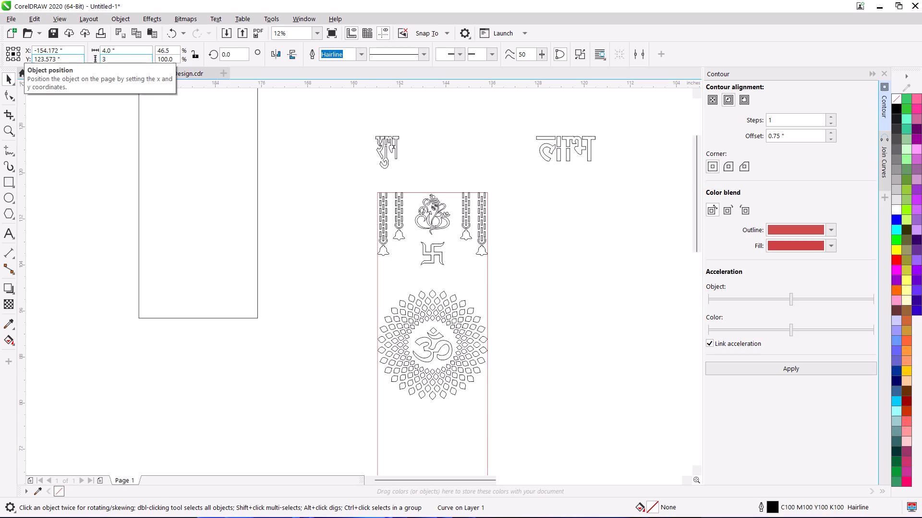
Move the Shubh lettering below the long left bell chain, against the inset rectangle's left edge.
left_click(358, 121)
left_click_drag(388, 153, 399, 190)
left_click_drag(384, 145, 391, 261)
scroll(393, 264, "up", 2)
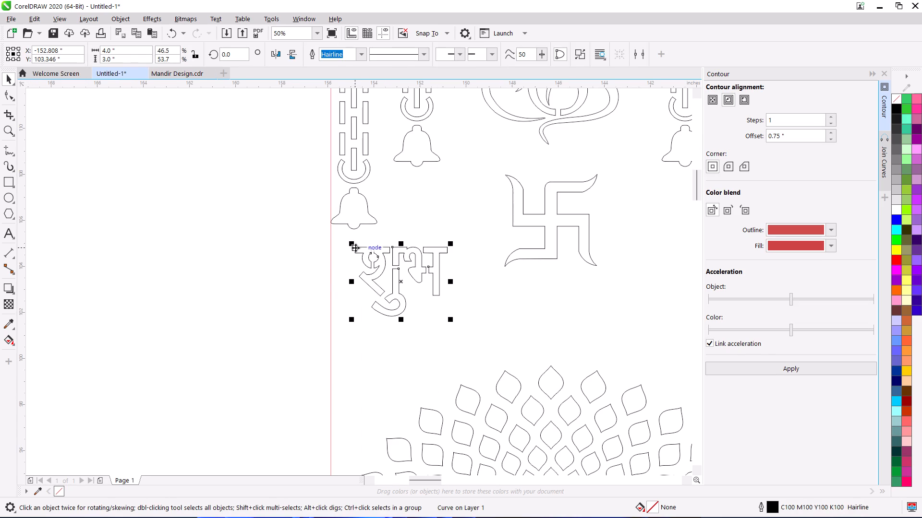
left_click_drag(355, 247, 333, 247)
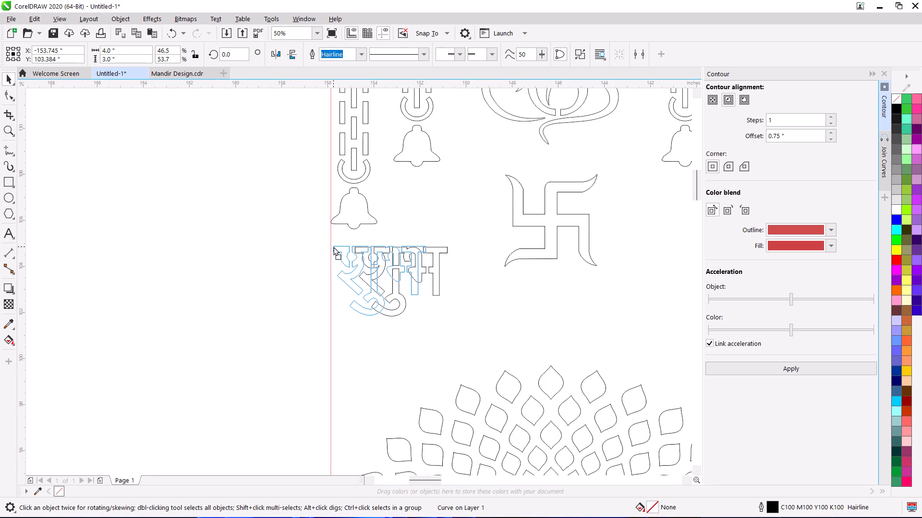
left_click_drag(333, 247, 330, 248)
left_click(223, 257)
Resize the Labh lettering to 4 inches wide and 3 inches high.
scroll(235, 256, "down", 1)
scroll(400, 233, "down", 1)
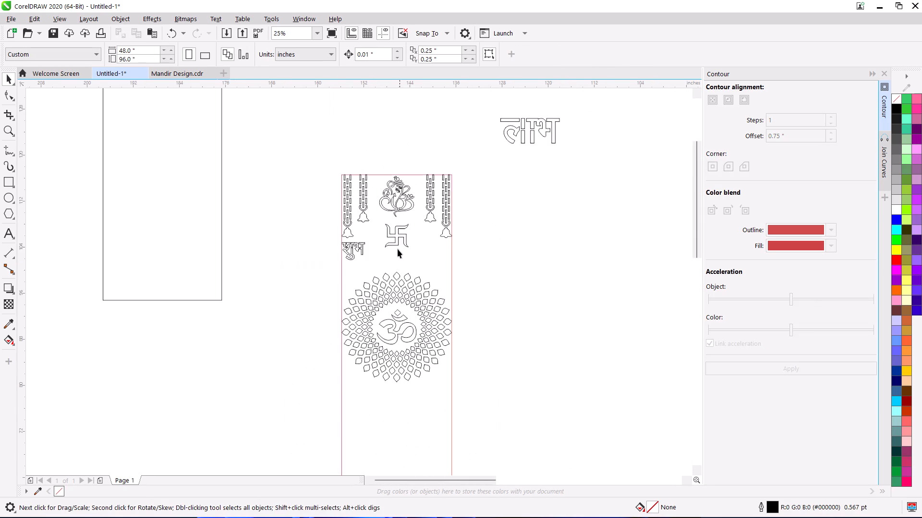
left_click_drag(489, 104, 696, 197)
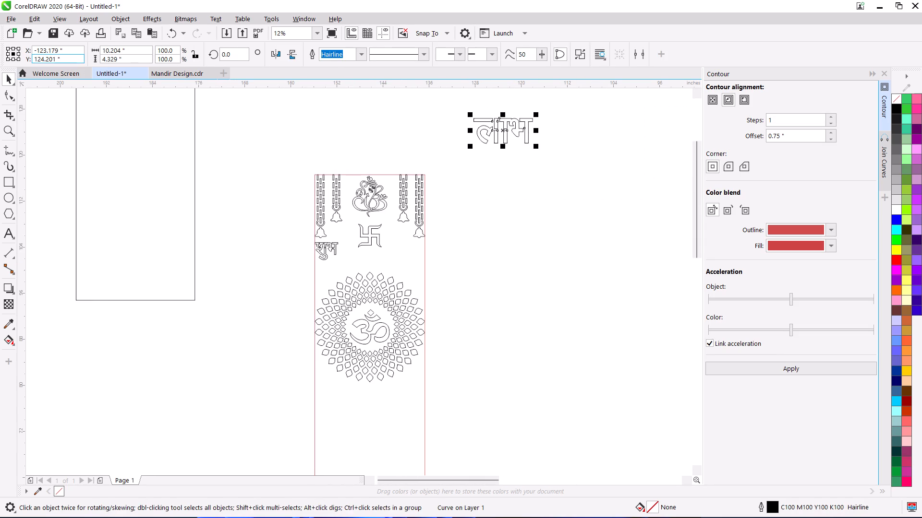
left_click_drag(123, 62, 0, 59)
key("3")
key("Return")
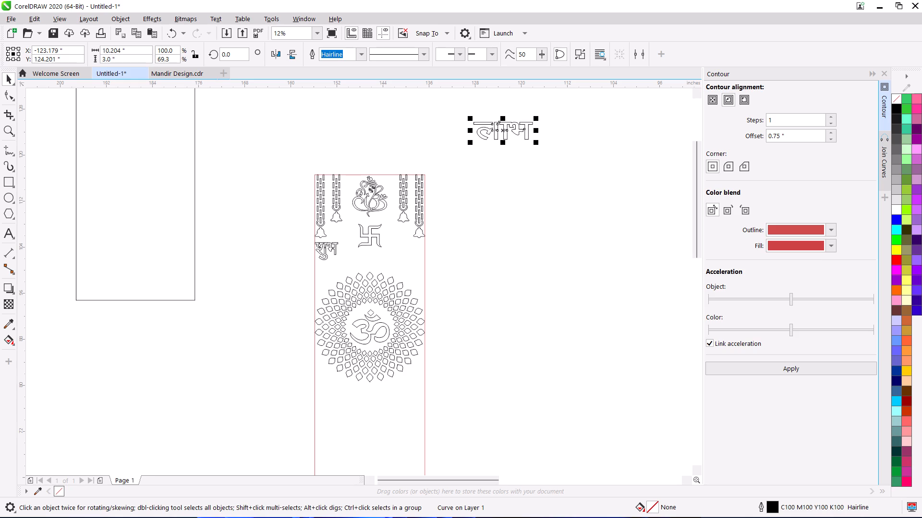
left_click_drag(132, 47, 0, 52)
key("3")
key("Return")
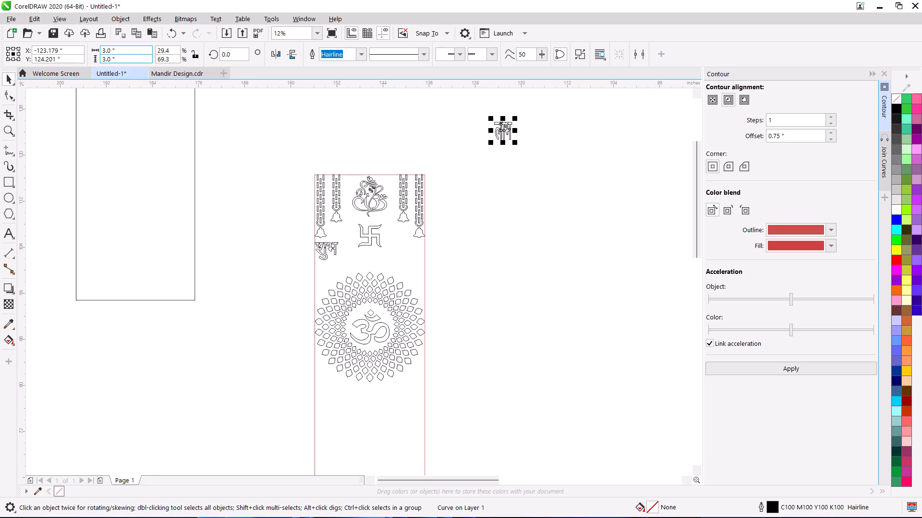
left_click_drag(124, 53, 58, 53)
key("4")
key("Return")
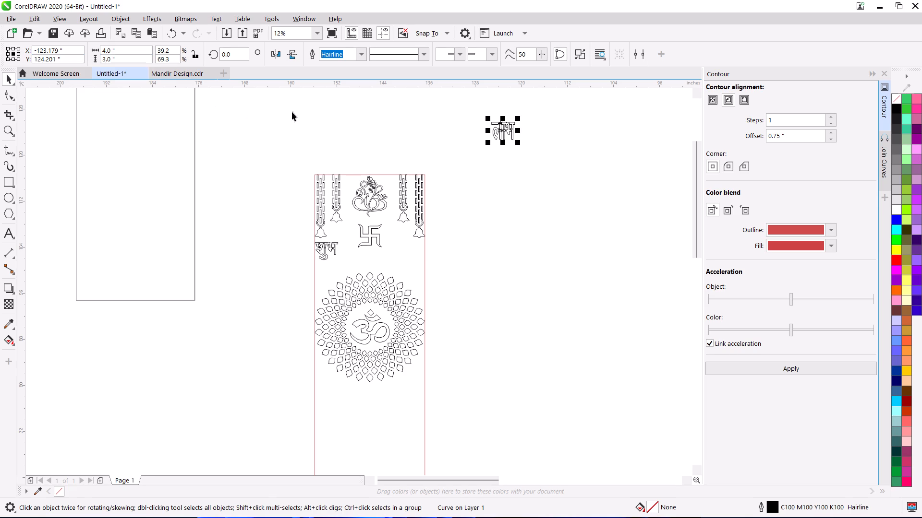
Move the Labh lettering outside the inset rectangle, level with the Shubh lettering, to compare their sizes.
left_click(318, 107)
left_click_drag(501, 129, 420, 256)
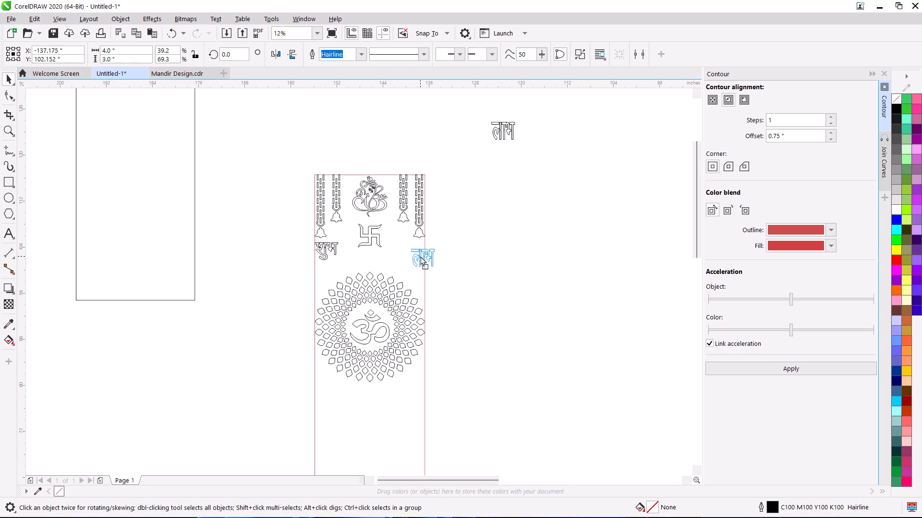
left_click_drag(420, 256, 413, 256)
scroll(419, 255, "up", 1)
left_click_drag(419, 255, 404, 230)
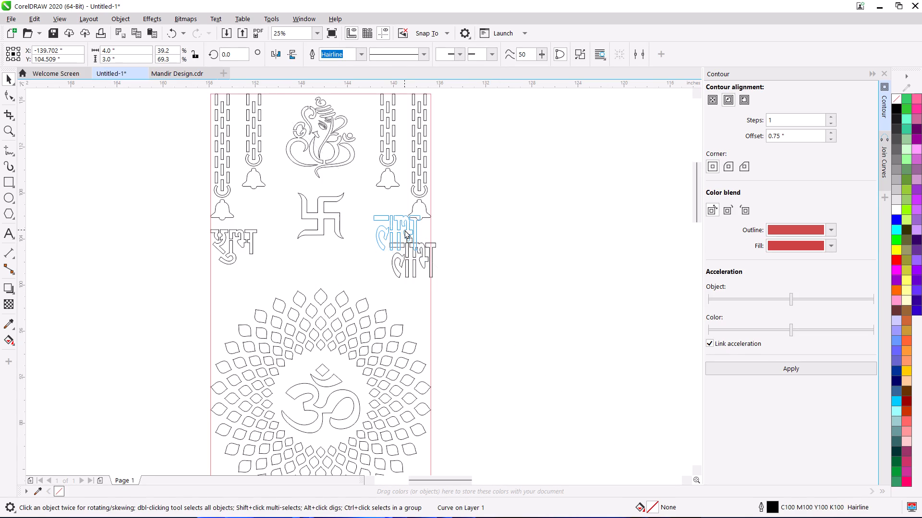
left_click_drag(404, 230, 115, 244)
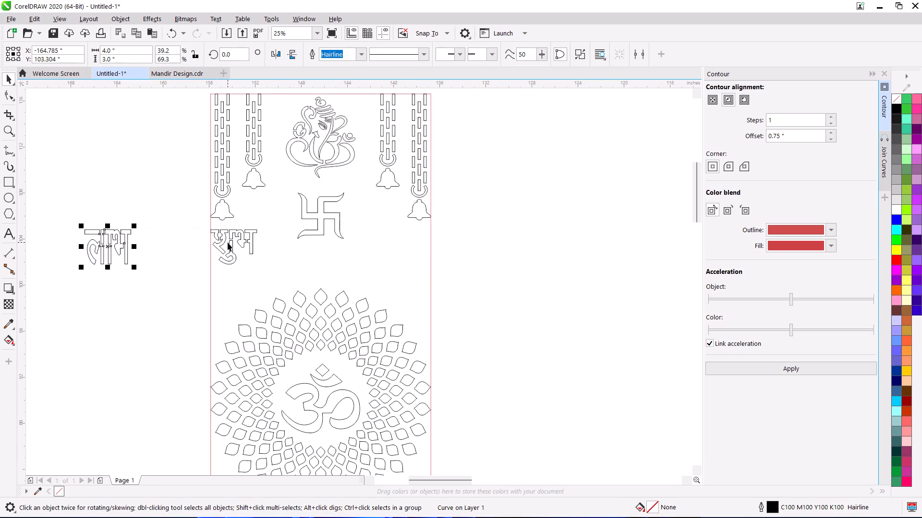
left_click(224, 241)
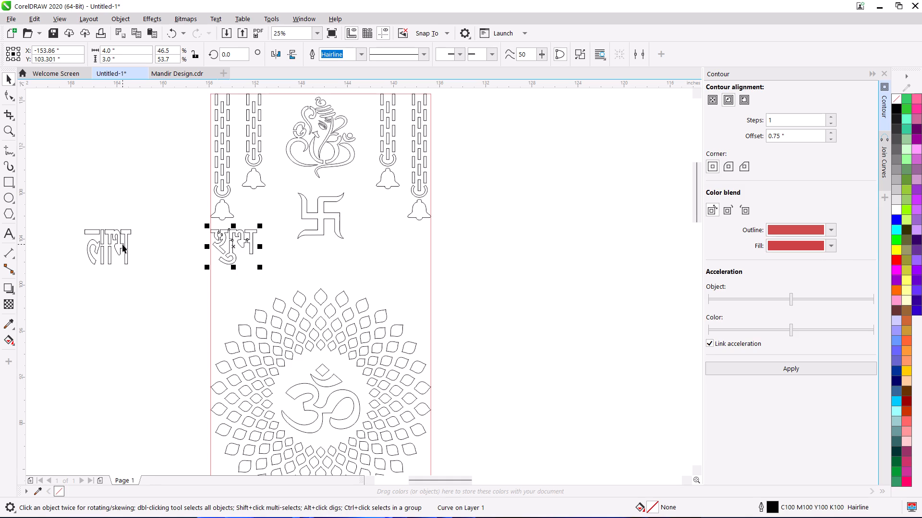
Resize the Labh lettering to 5 inches wide and 2.5 inches high.
left_click(122, 244)
left_click_drag(125, 52, 23, 34)
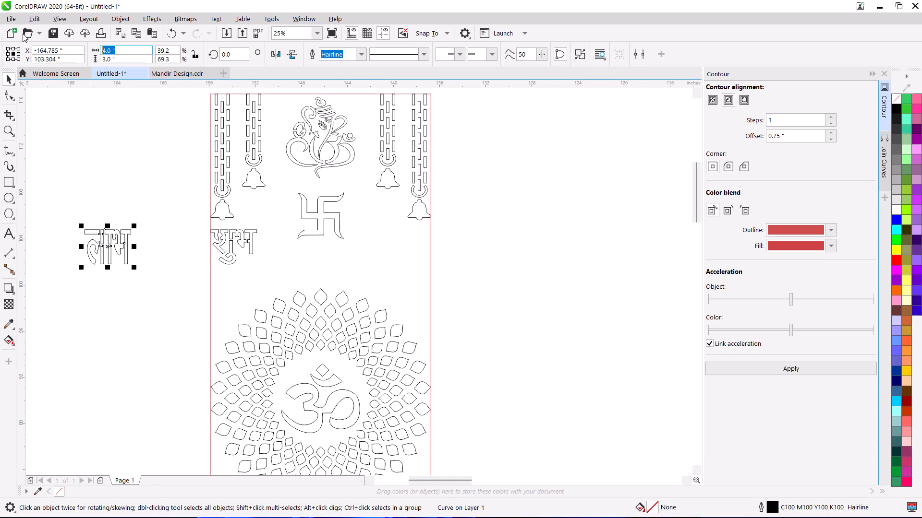
key("5")
key("Return")
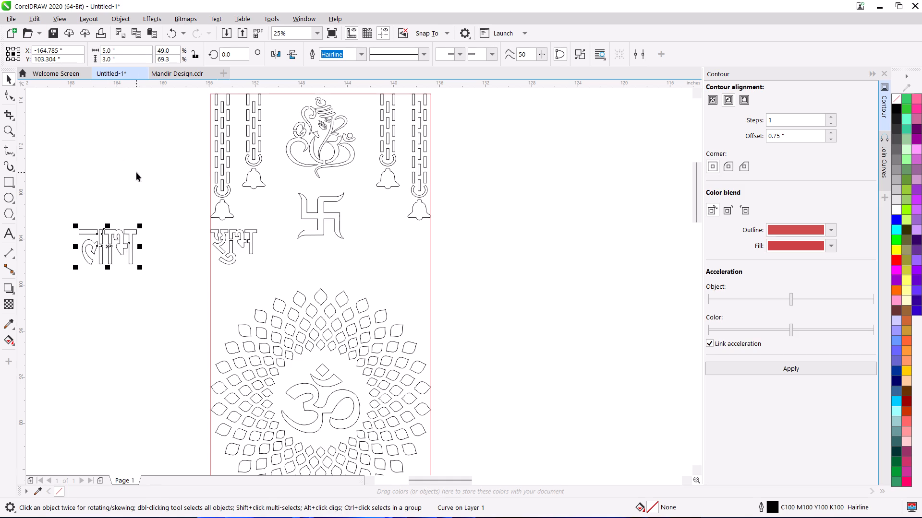
left_click(136, 172)
left_click(121, 239)
left_click_drag(121, 57, 55, 61)
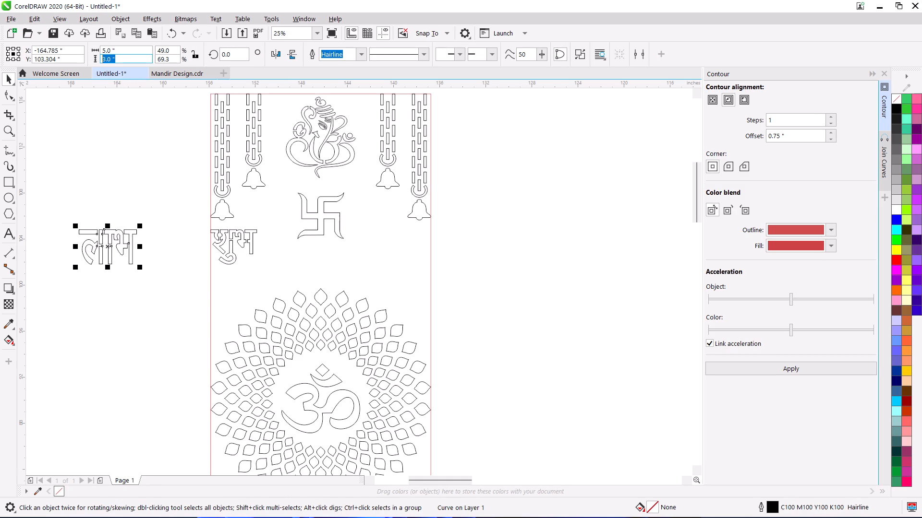
left_click_drag(55, 61, 54, 61)
key("2")
type(".5")
key("Return")
left_click(110, 208)
Move the Labh lettering below the long right bell chain at the inset rectangle's right edge, level with the top of Shubh.
left_click(120, 240)
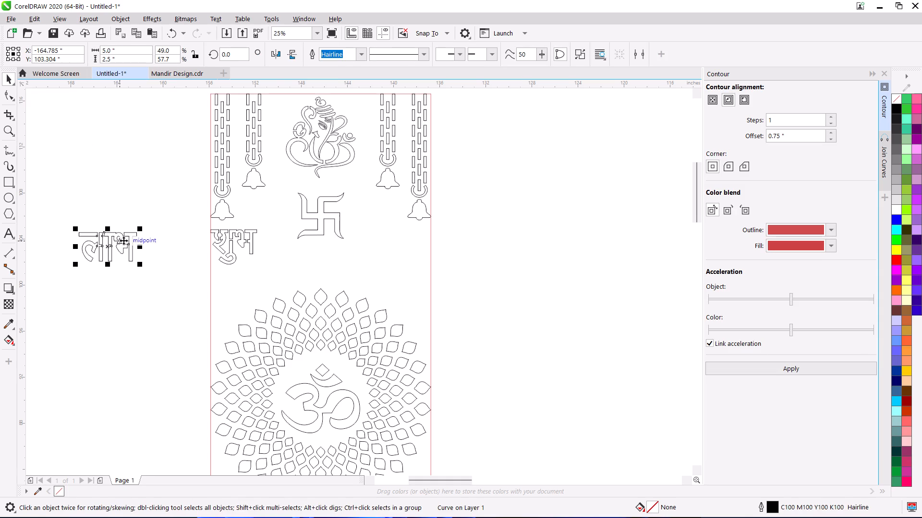
left_click_drag(135, 233, 255, 232)
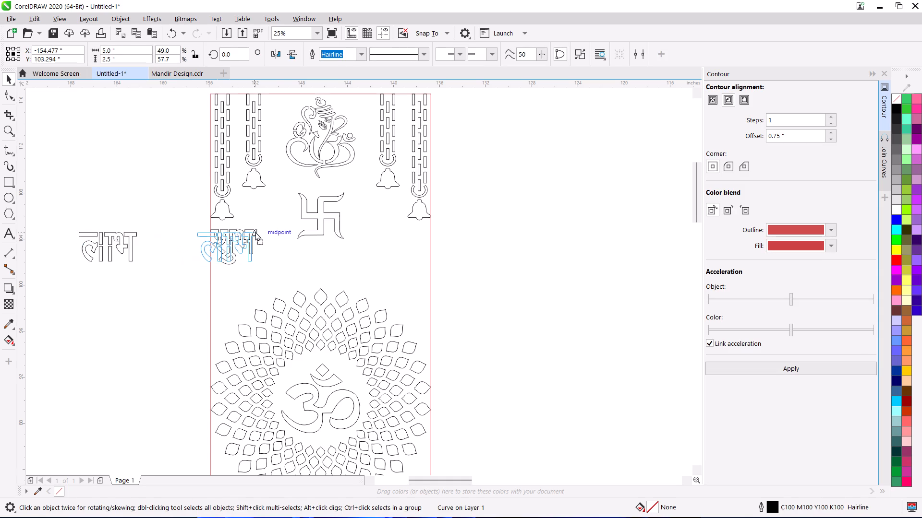
left_click_drag(255, 232, 257, 227)
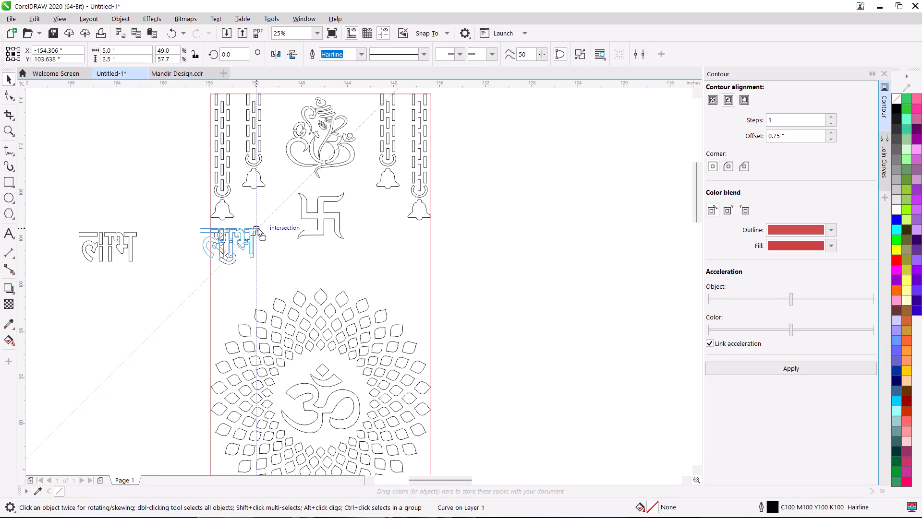
left_click_drag(257, 227, 425, 231)
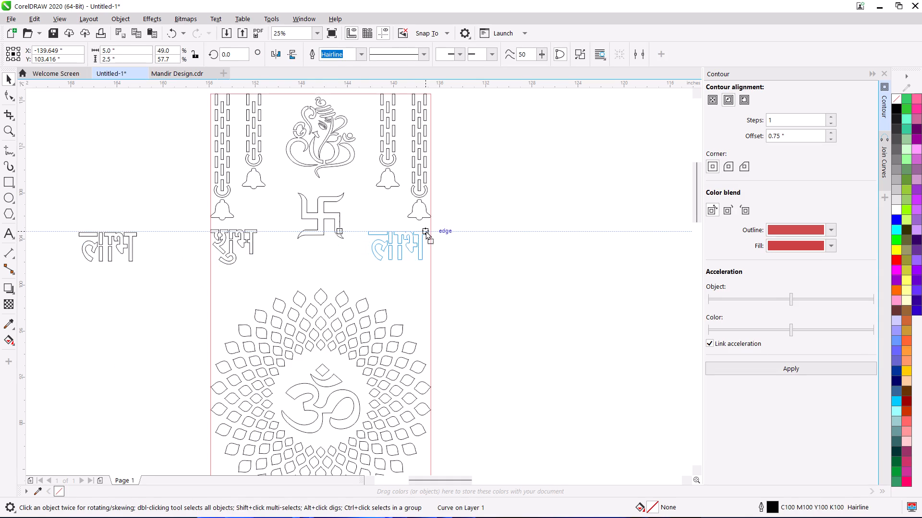
left_click_drag(425, 231, 432, 231)
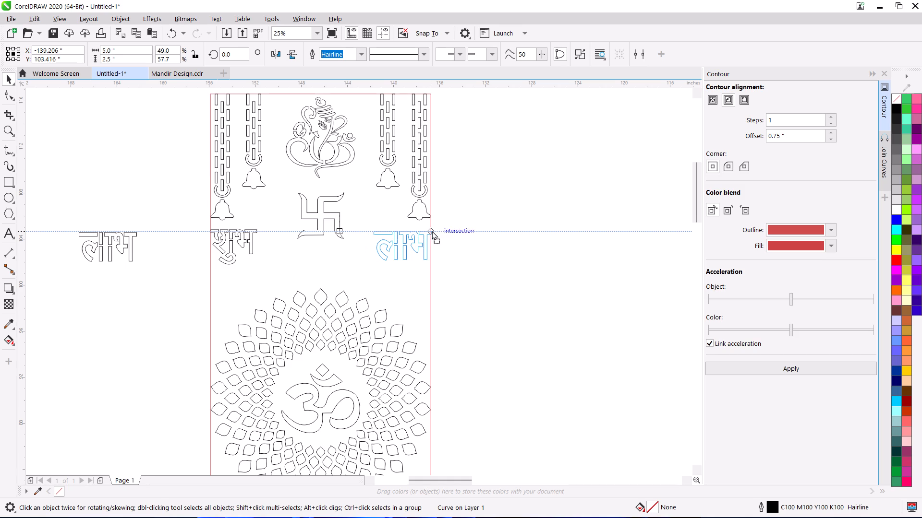
left_click_drag(432, 231, 431, 230)
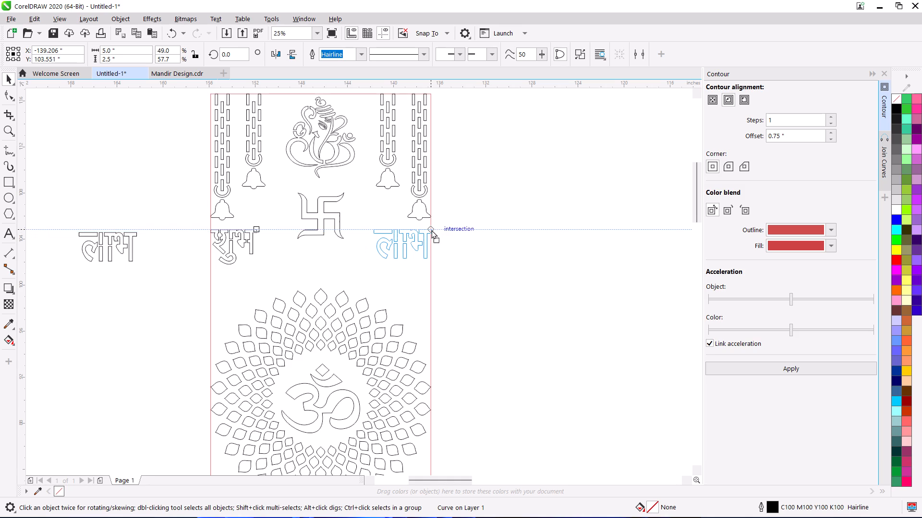
left_click_drag(431, 230, 431, 229)
left_click(482, 228)
Shift the Labh lettering so its right end snaps flush with the inset rectangle's right edge.
scroll(438, 242, "up", 1)
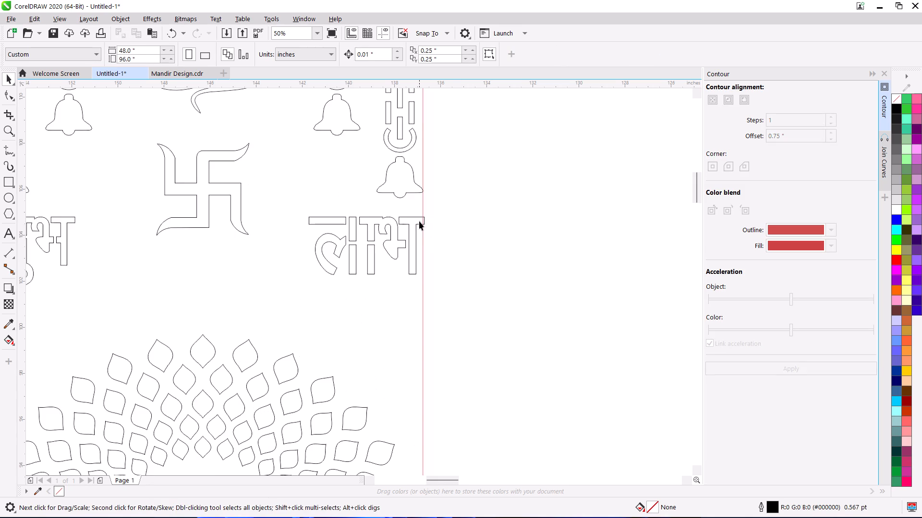
scroll(419, 221, "up", 1)
left_click(419, 221)
scroll(419, 221, "up", 1)
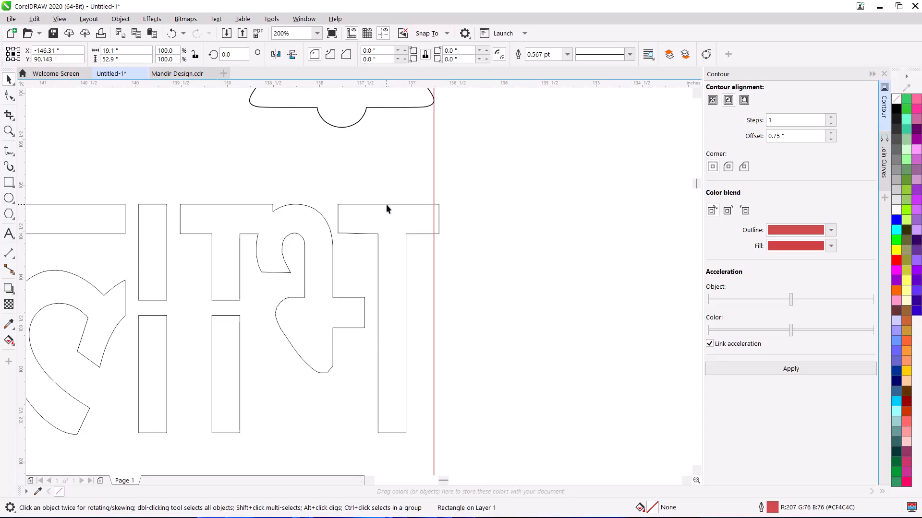
left_click(386, 203)
left_click_drag(439, 204, 434, 205)
left_click(501, 204)
Nudge the Shubh lettering 0.08 inch inward from the inset rectangle's left edge.
scroll(497, 213, "down", 3)
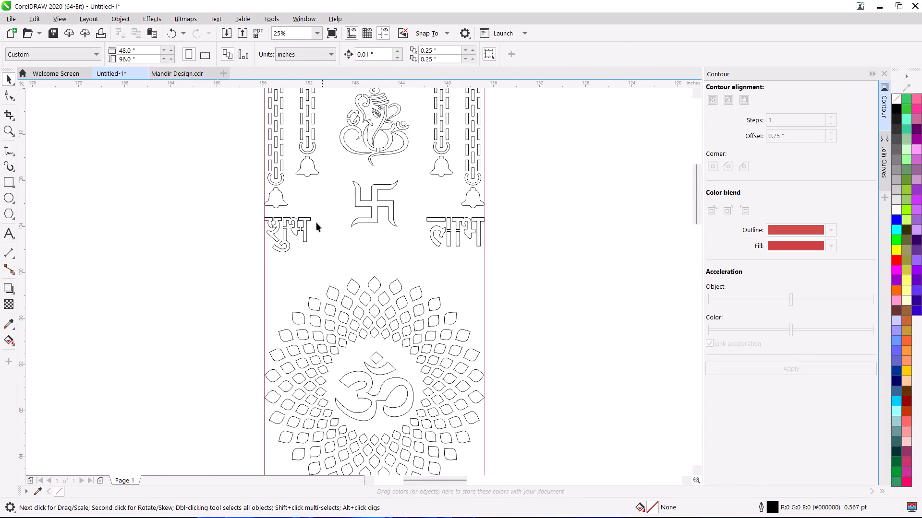
left_click(302, 228)
scroll(292, 227, "up", 1)
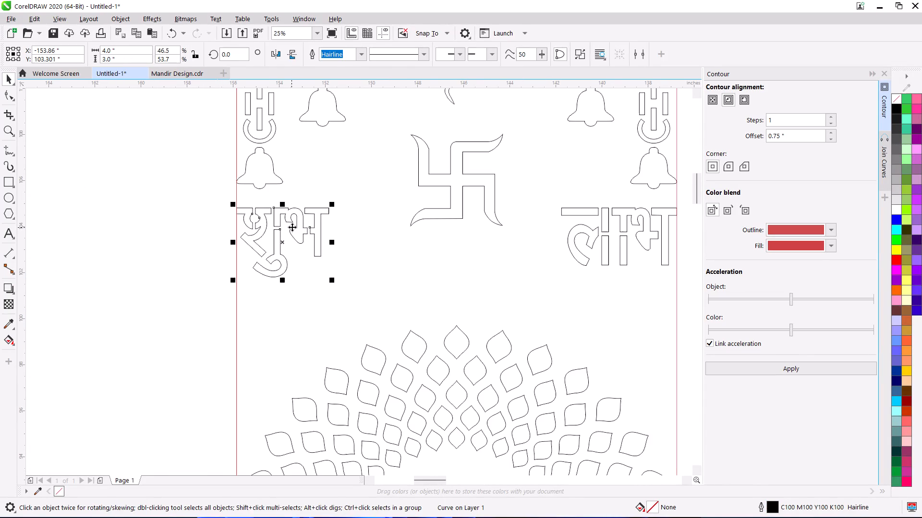
key("Right")
key("Right")
key("Right")
key("Right")
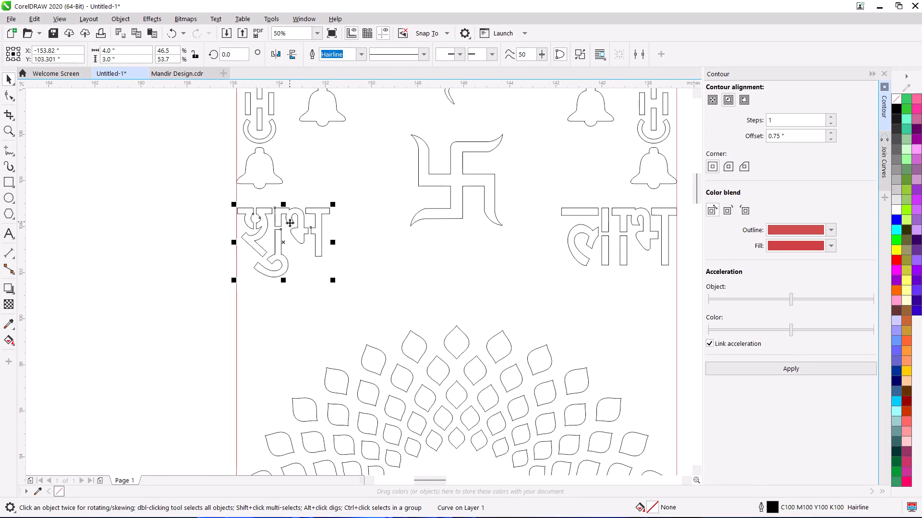
key("Right")
key("Right")
key("Right")
key("Right")
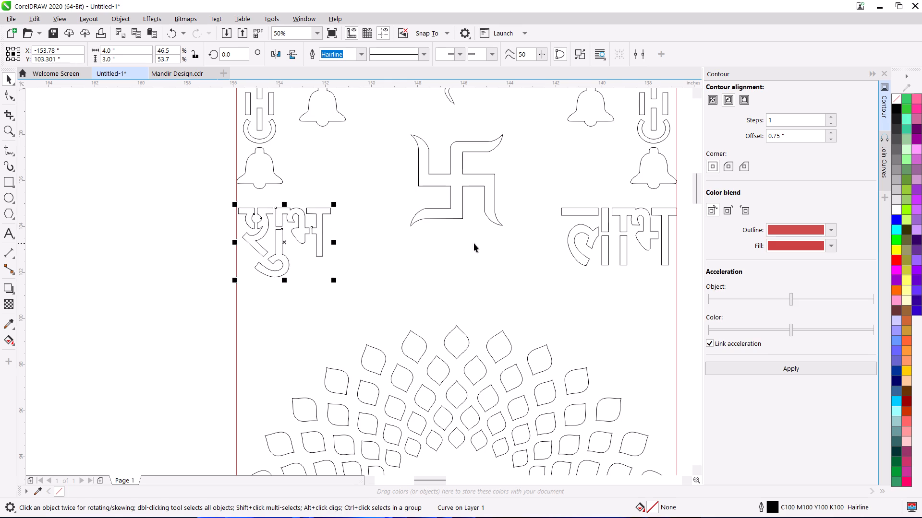
Nudge the Labh lettering 0.08 inch inward from the inset rectangle's right edge.
left_click(624, 238)
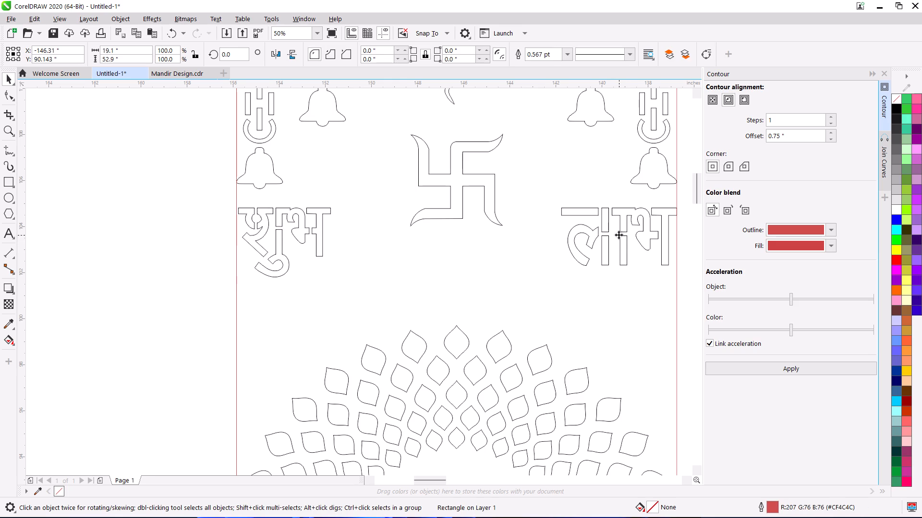
left_click(620, 230)
key("Left")
key("Left")
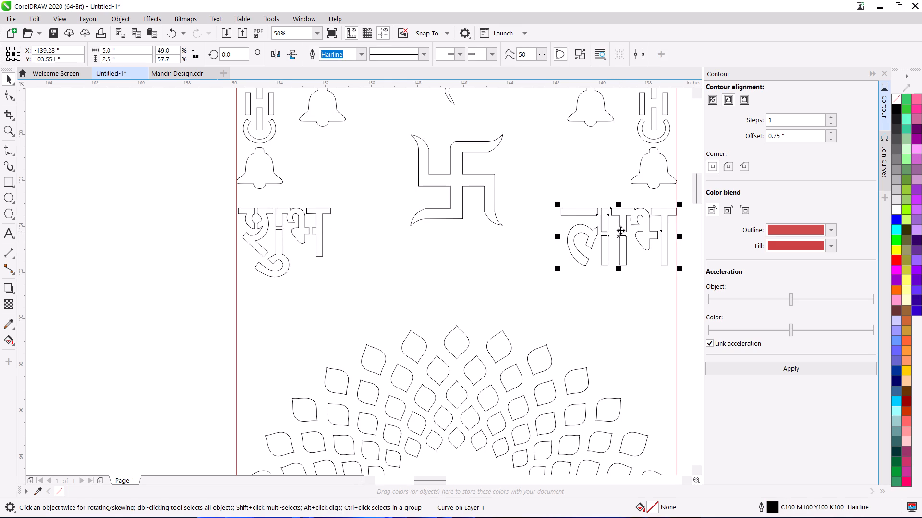
key("Left")
key("Left")
key("Left")
key("Left")
key("Left")
key("Left")
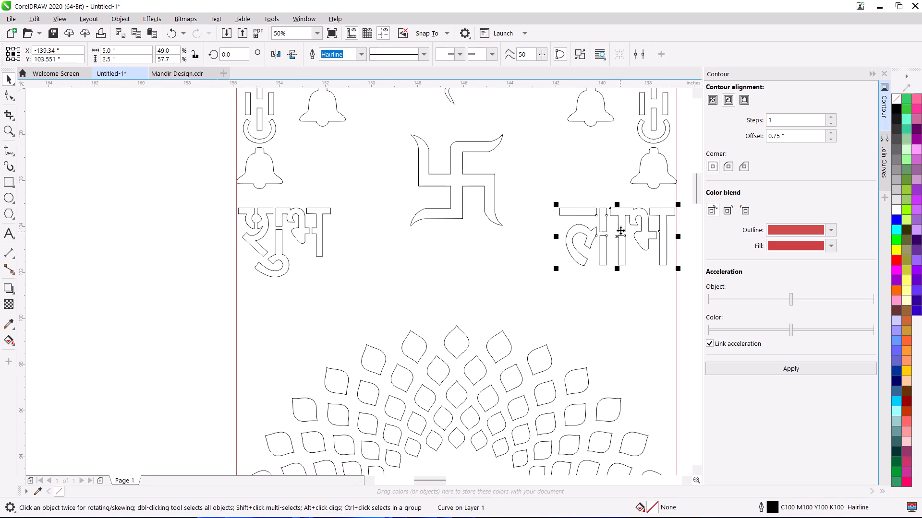
left_click(167, 261)
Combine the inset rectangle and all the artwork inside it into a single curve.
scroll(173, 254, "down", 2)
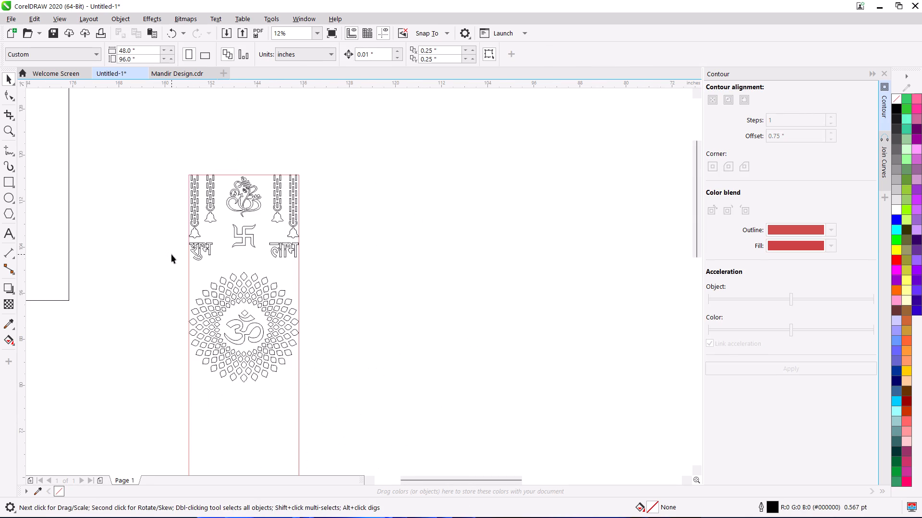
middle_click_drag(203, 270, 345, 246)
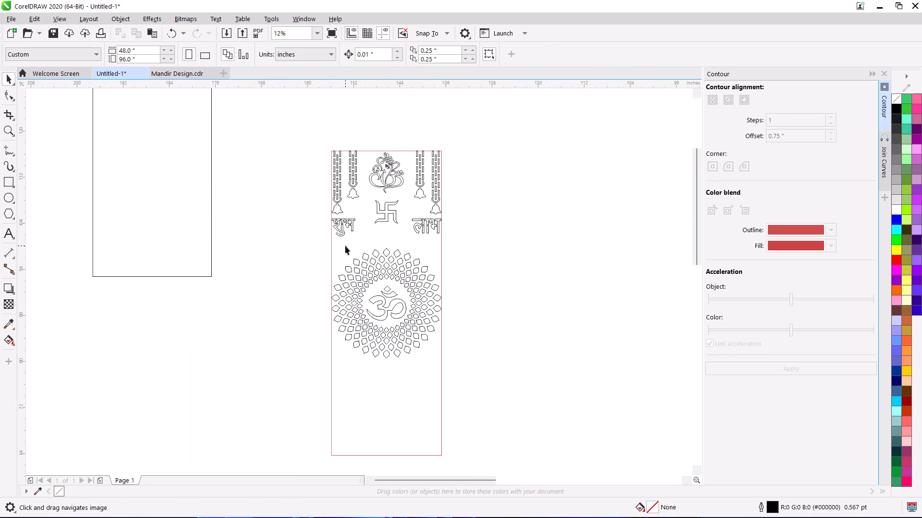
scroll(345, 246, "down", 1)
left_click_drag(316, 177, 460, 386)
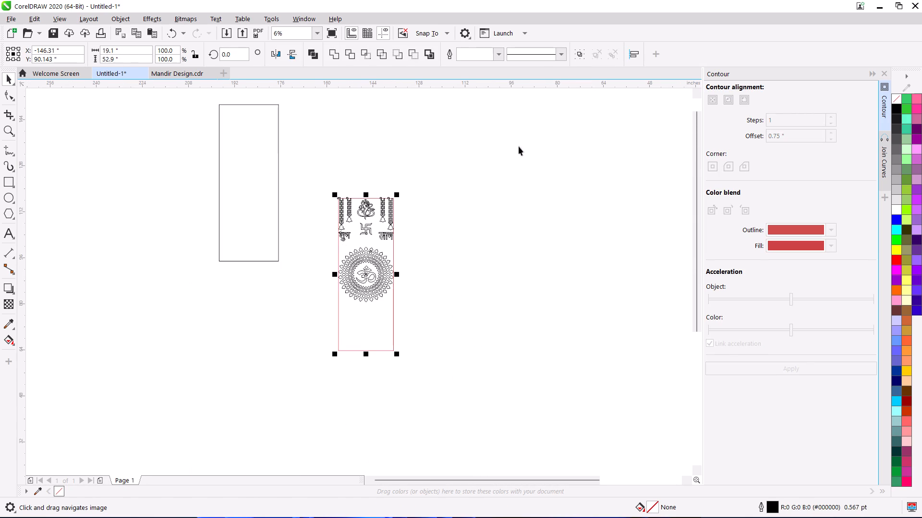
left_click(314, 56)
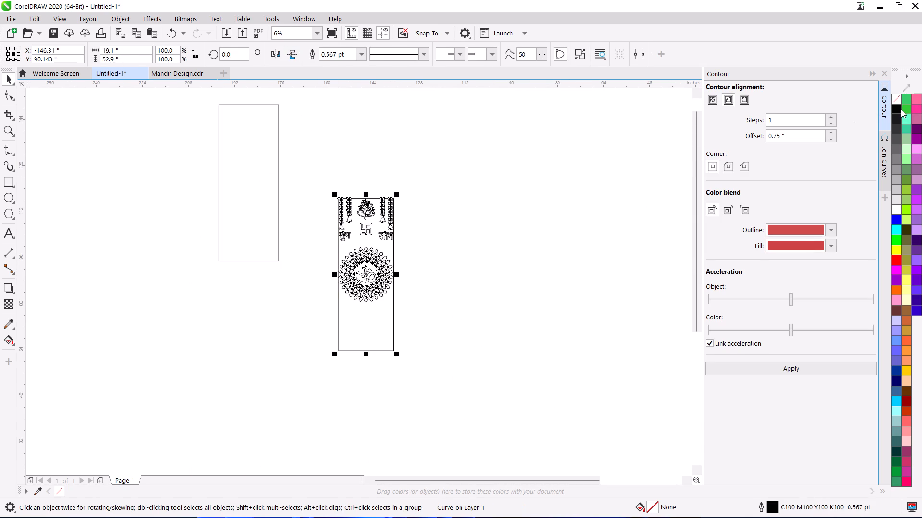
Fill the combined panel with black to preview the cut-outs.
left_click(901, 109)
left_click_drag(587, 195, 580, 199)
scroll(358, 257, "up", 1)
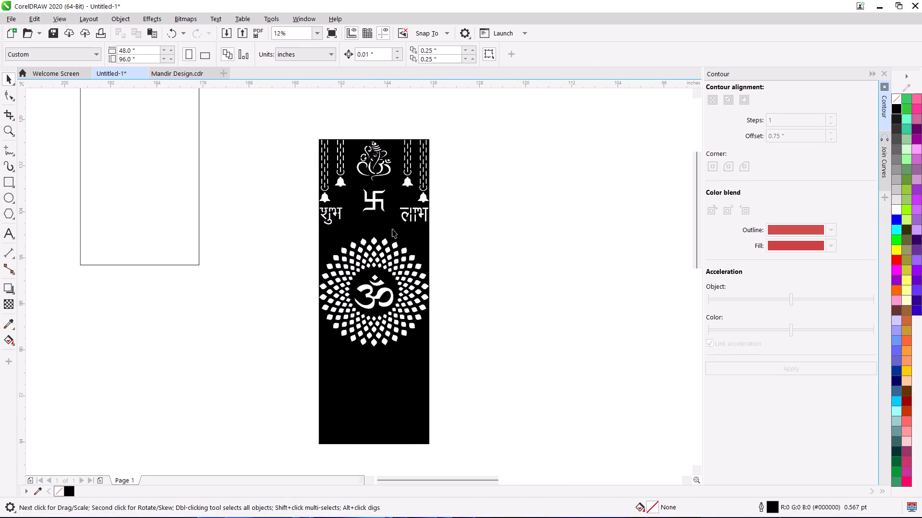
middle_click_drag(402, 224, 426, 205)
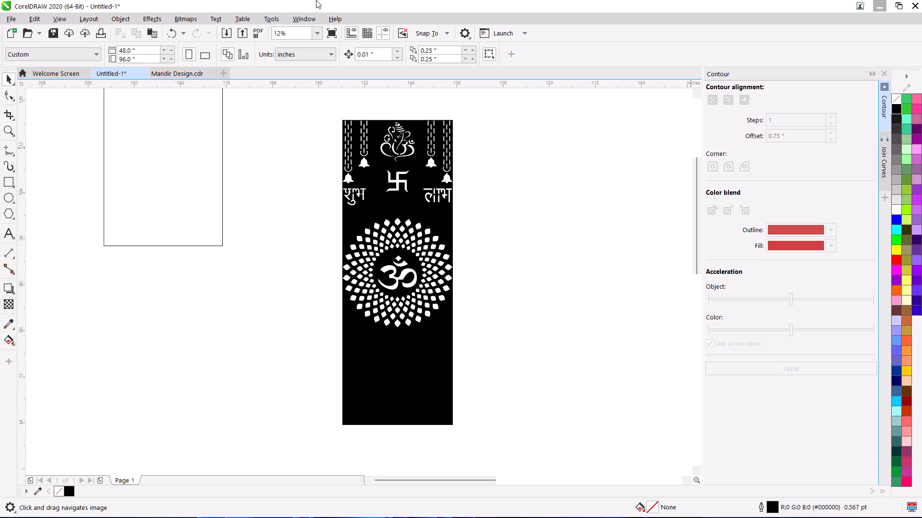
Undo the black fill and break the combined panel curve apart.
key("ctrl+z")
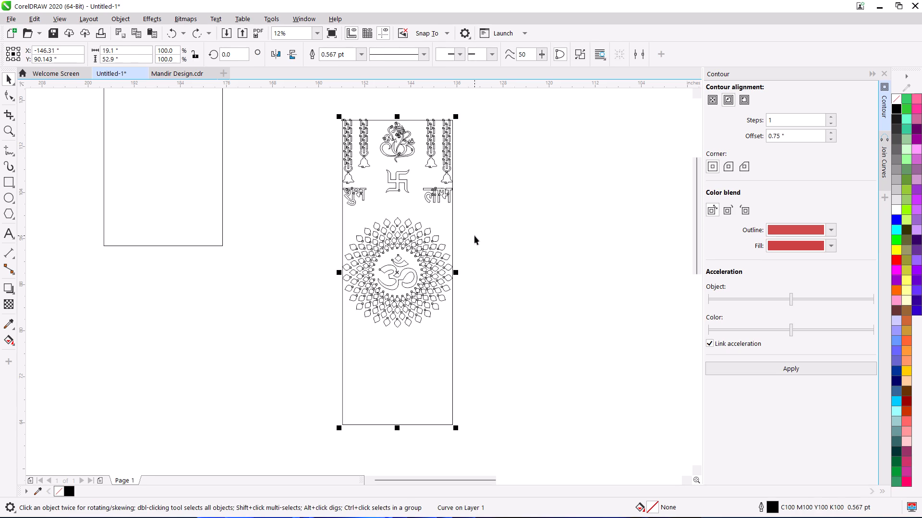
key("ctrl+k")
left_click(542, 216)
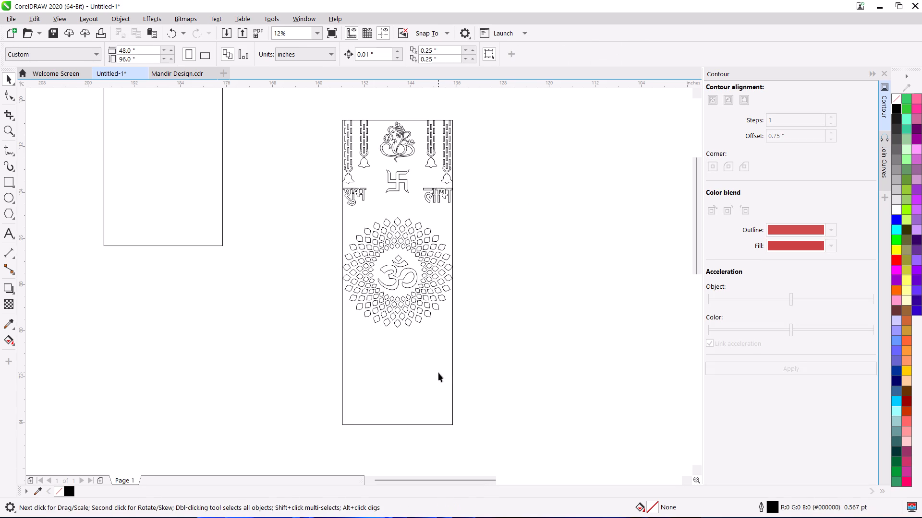
Combine the bells, Ganesha, swastika, lettering and Om mandala into one curve, leaving out the inset rectangle.
left_click_drag(307, 108, 552, 346)
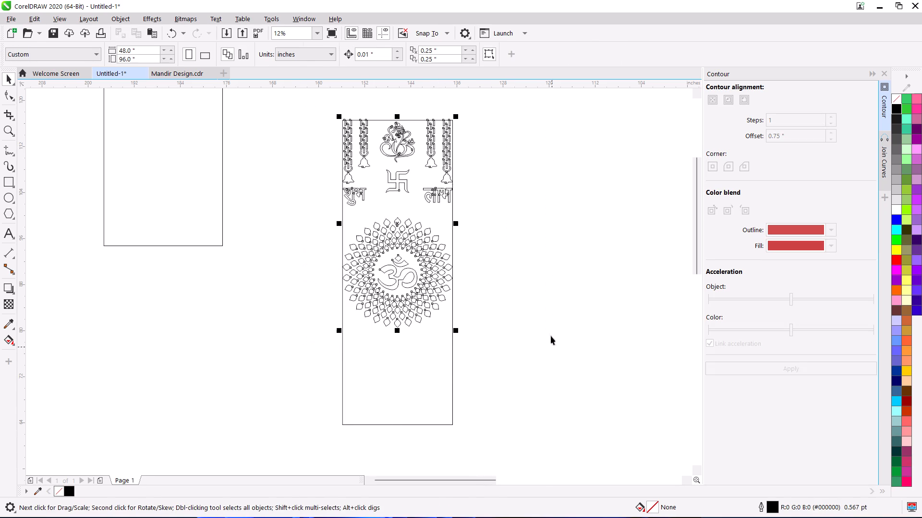
left_click(317, 58)
Align the combined artwork and the inset rectangle centrally, both horizontally and vertically, within the larger outer rectangle.
scroll(320, 209, "down", 1)
middle_click_drag(322, 211, 384, 254)
left_click(424, 337, "shift")
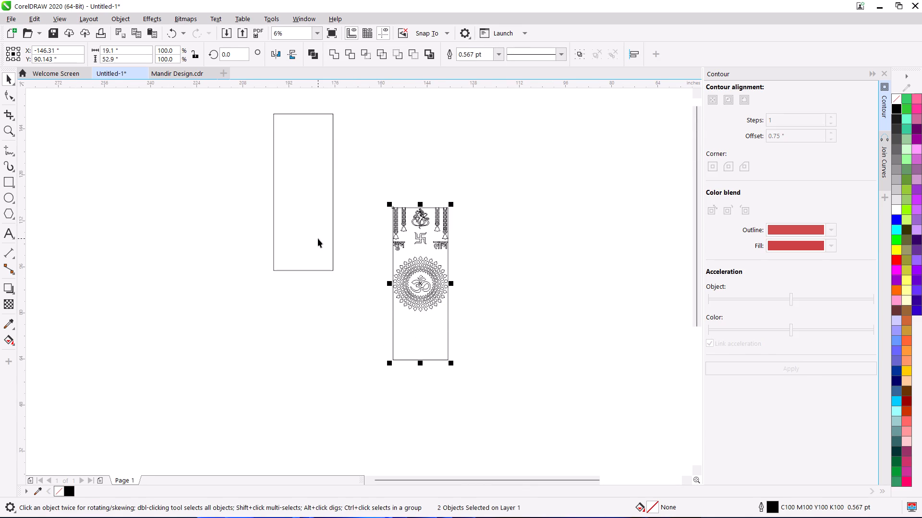
left_click(318, 238, "shift")
type("CE")
left_click(396, 227)
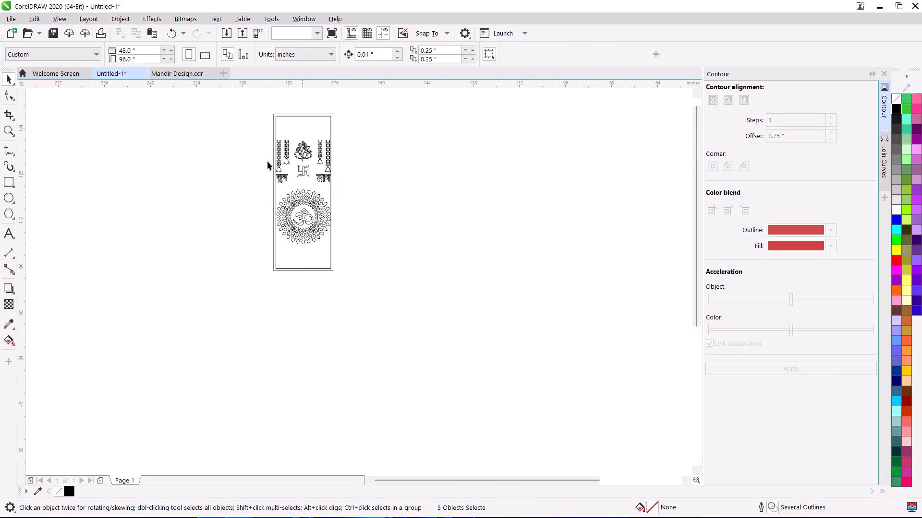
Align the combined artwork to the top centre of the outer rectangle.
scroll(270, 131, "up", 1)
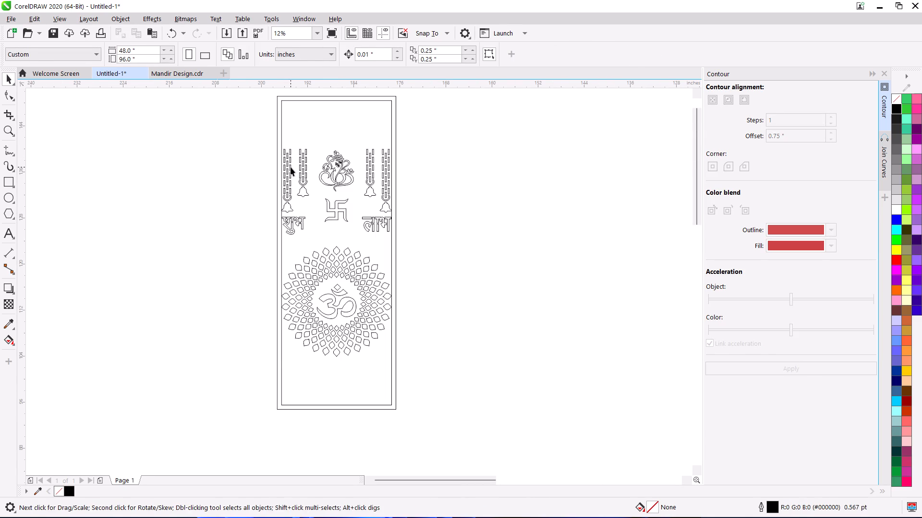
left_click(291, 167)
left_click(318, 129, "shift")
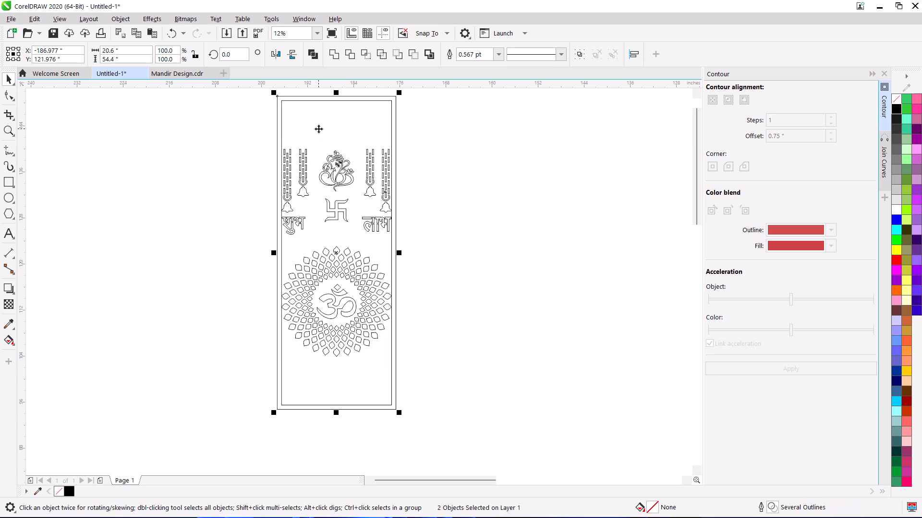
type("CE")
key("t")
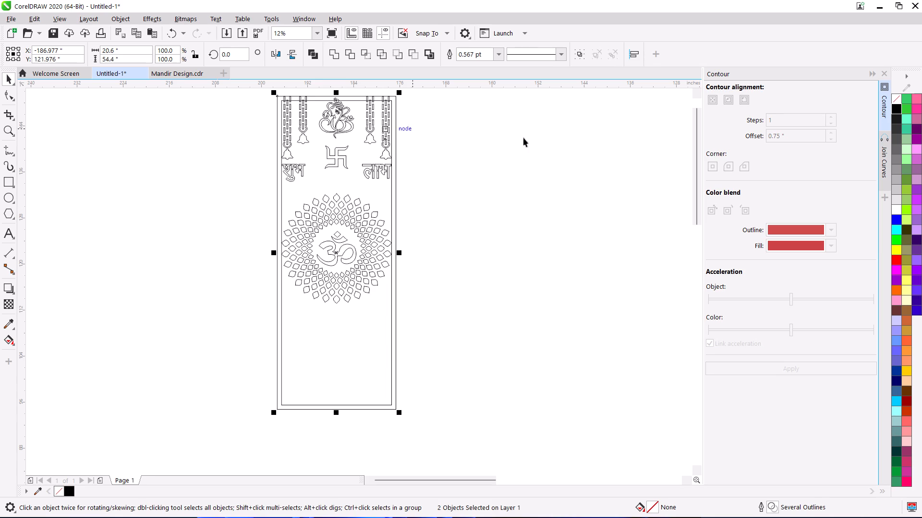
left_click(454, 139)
Separate the panel parts, moving the artwork to the right of the inset rectangle and the outer rectangle to its left.
left_click_drag(357, 207, 546, 233)
left_click_drag(371, 168, 235, 189)
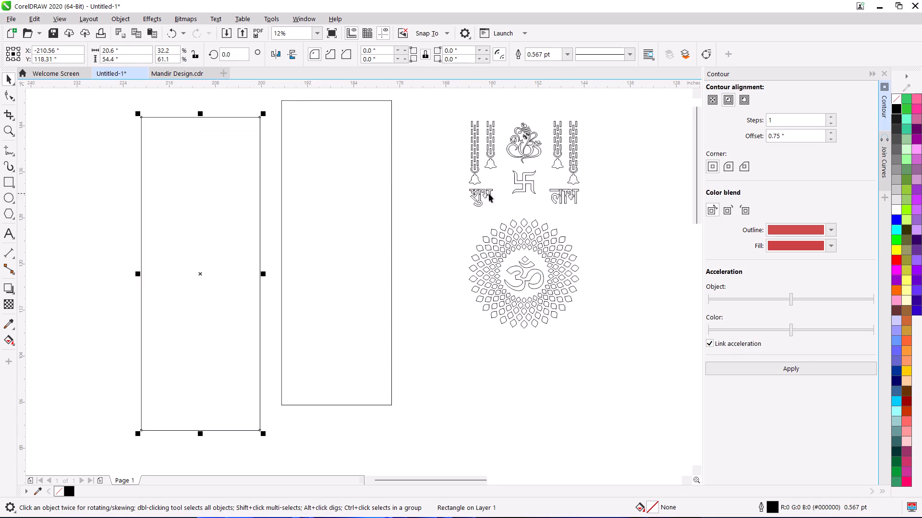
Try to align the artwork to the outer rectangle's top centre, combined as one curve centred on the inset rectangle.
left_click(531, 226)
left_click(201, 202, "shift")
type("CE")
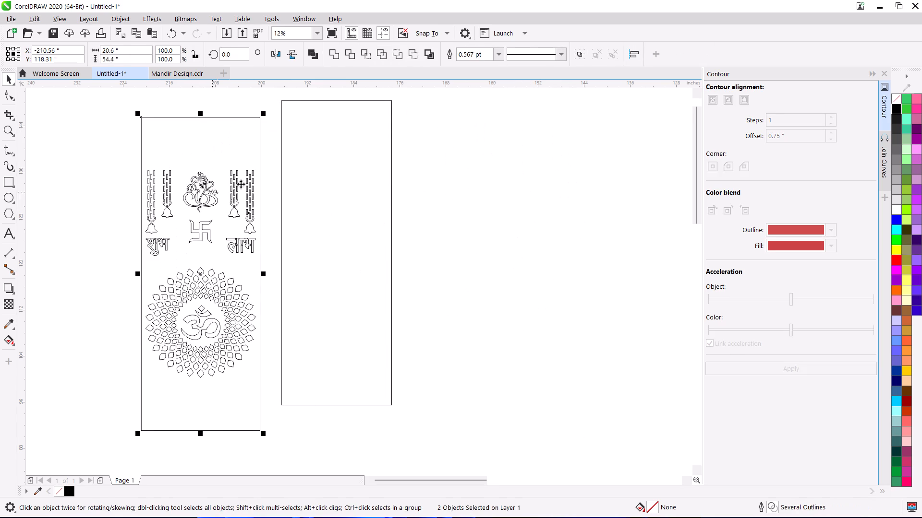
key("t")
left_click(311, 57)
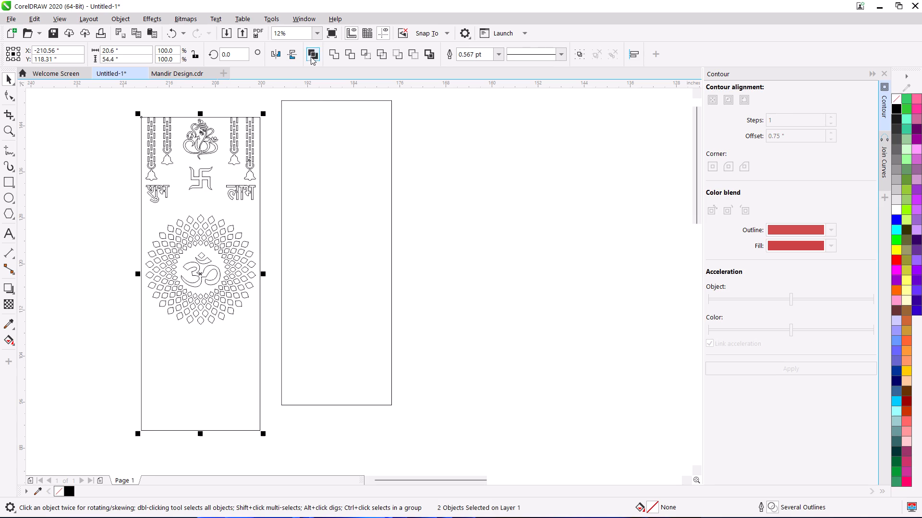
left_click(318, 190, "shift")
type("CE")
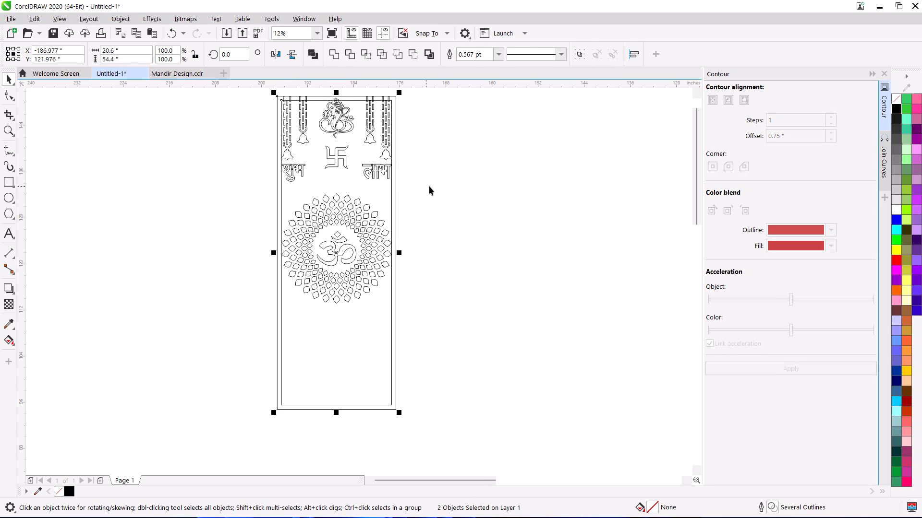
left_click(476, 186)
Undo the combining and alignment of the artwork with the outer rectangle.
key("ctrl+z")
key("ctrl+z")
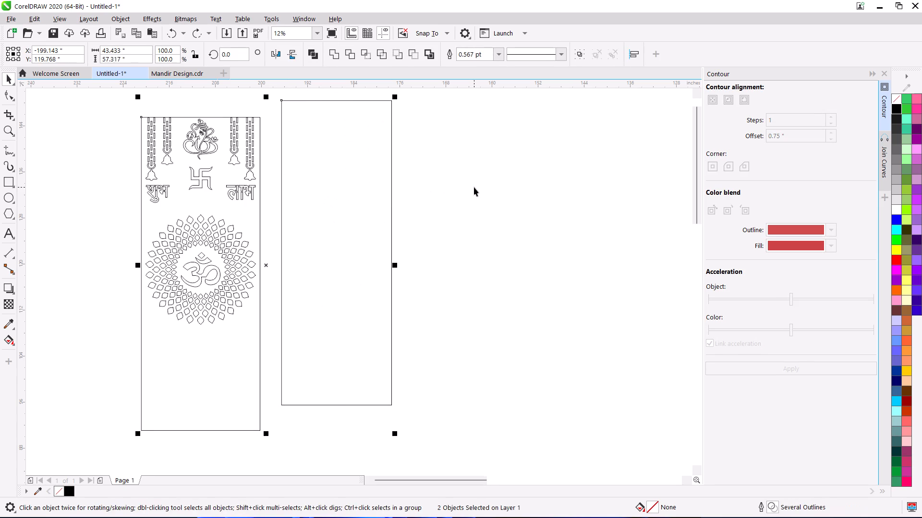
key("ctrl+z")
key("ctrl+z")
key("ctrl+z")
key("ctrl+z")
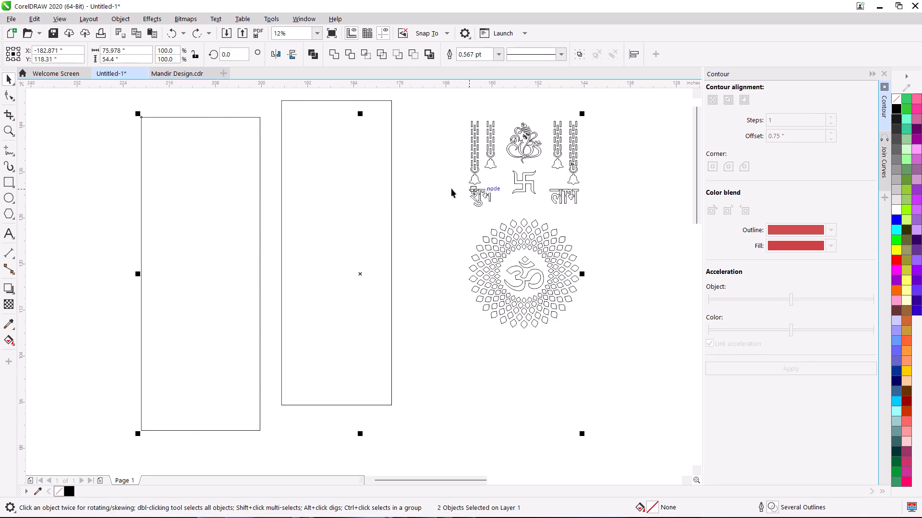
Align the artwork to the top centre of the inset rectangle and combine the two into one curve.
left_click(430, 165)
left_click(364, 167)
left_click(485, 177)
left_click(484, 168)
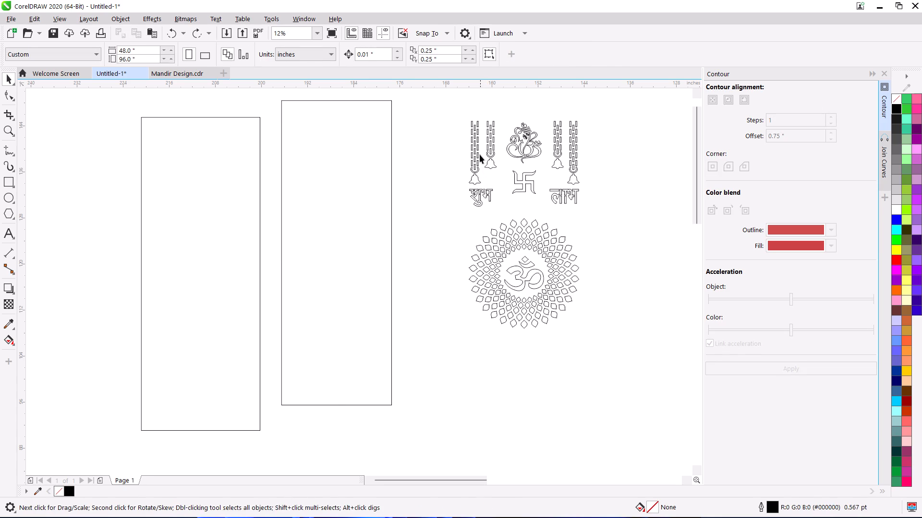
left_click(480, 154)
left_click(473, 146)
left_click(353, 135, "shift")
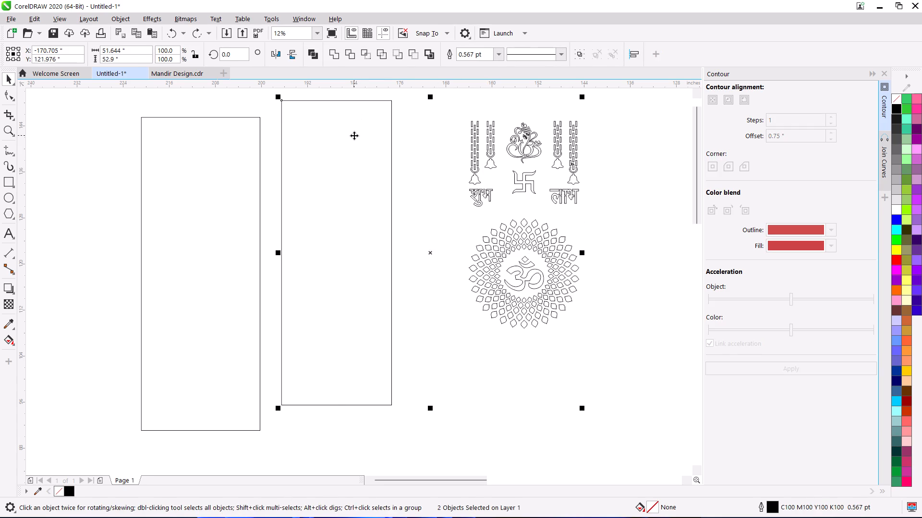
type("CET")
left_click(312, 59)
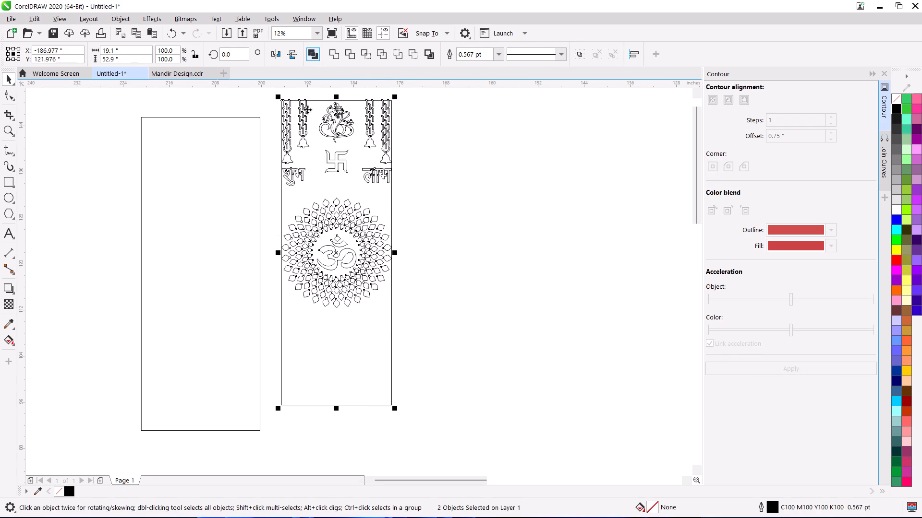
Centre the combined artwork and inset rectangle horizontally and vertically within the outer rectangle.
left_click(243, 197, "shift")
type("CE")
left_click(361, 195)
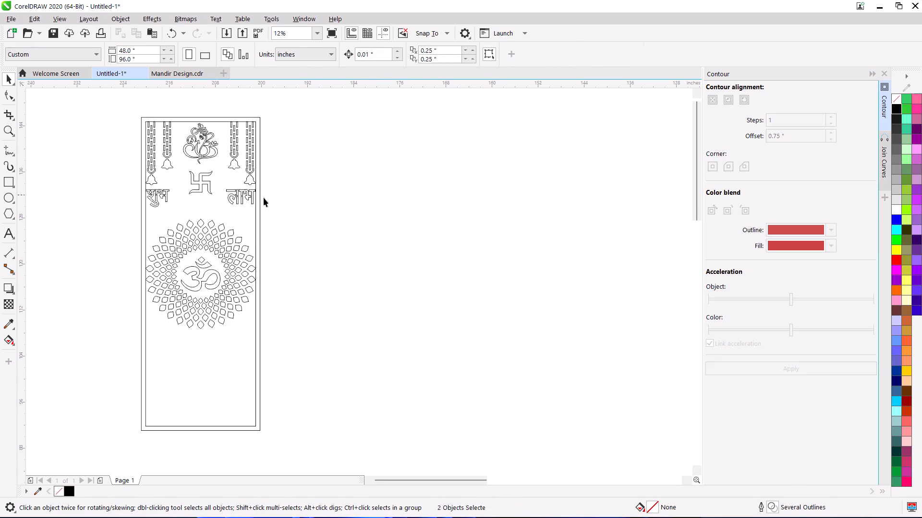
Break the combined artwork curve apart and delete the inset rectangle, keeping the outer rectangle.
middle_click_drag(266, 199, 391, 200)
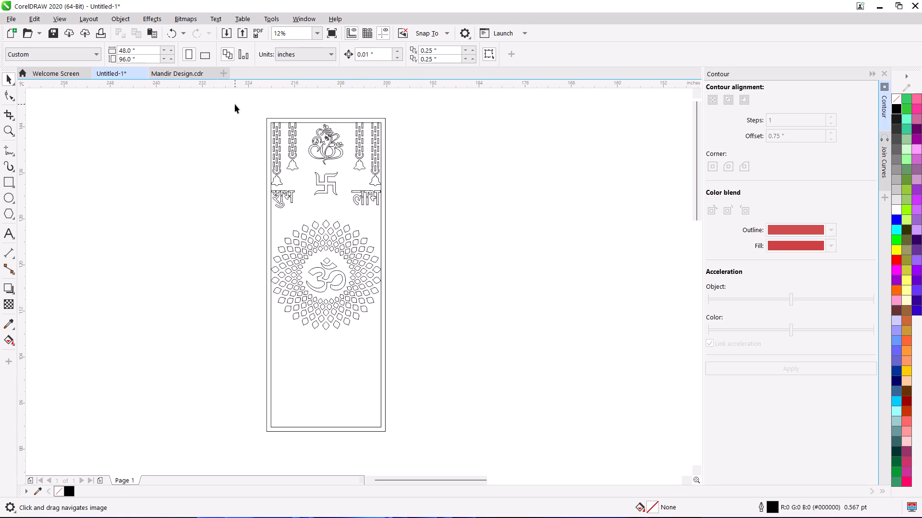
left_click_drag(366, 361, 362, 363)
key("ctrl+k")
left_click(550, 274)
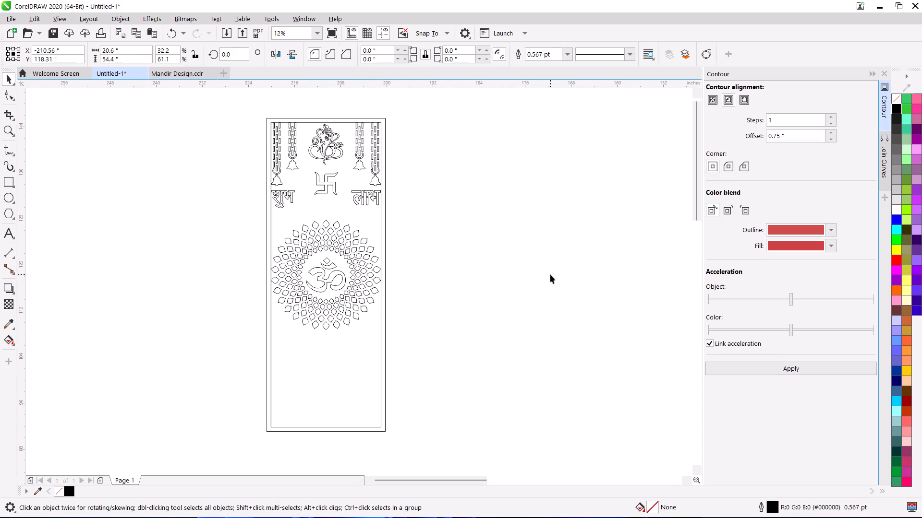
left_click(373, 343)
key("ctrl+k")
left_click(487, 271)
left_click(372, 250)
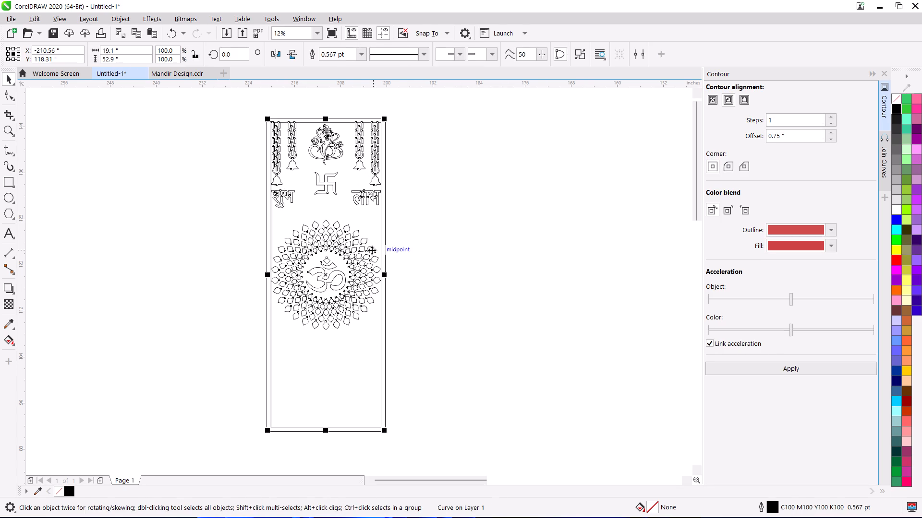
key("ctrl+k")
left_click(490, 274)
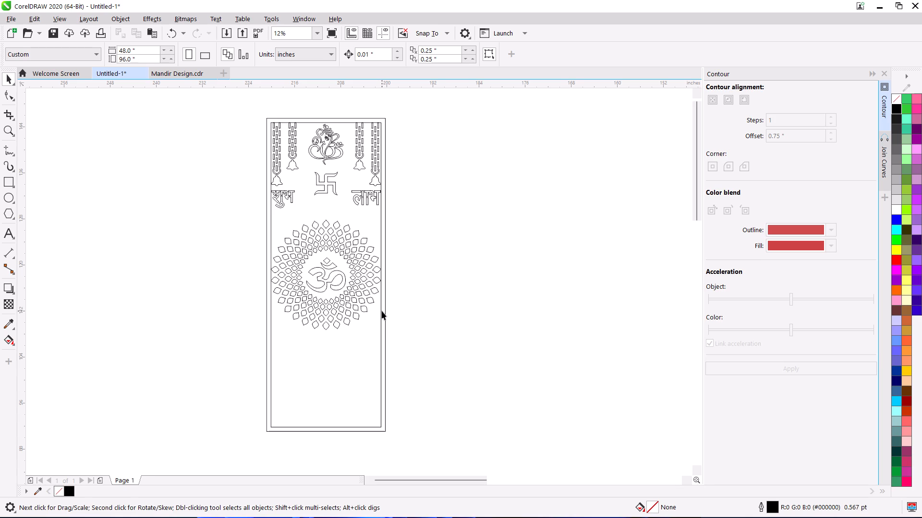
left_click(381, 311)
key("Delete")
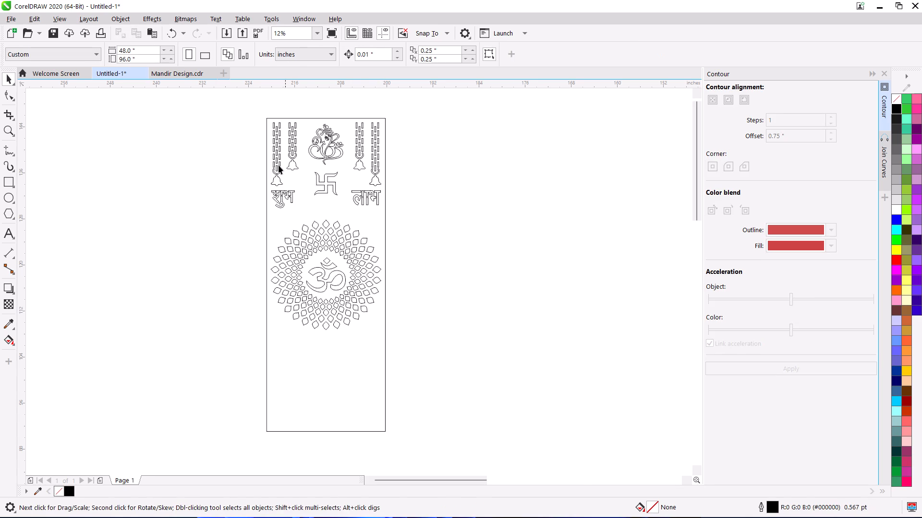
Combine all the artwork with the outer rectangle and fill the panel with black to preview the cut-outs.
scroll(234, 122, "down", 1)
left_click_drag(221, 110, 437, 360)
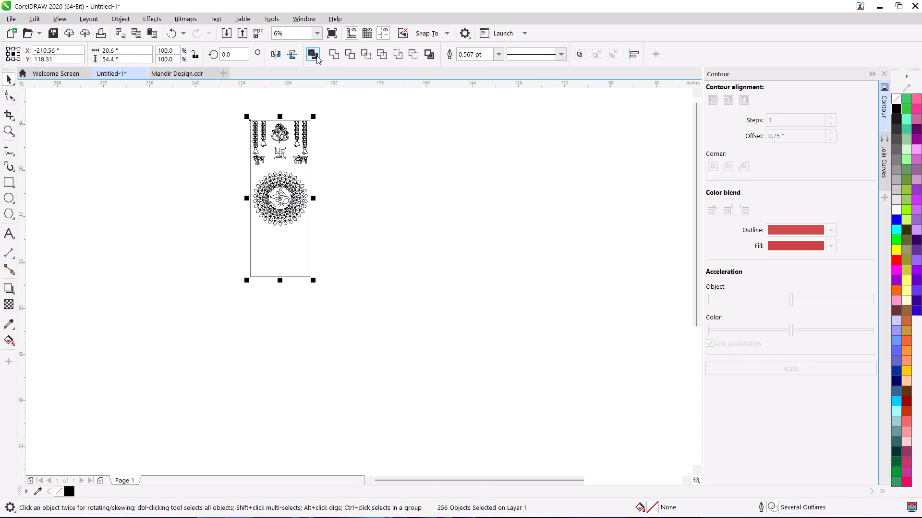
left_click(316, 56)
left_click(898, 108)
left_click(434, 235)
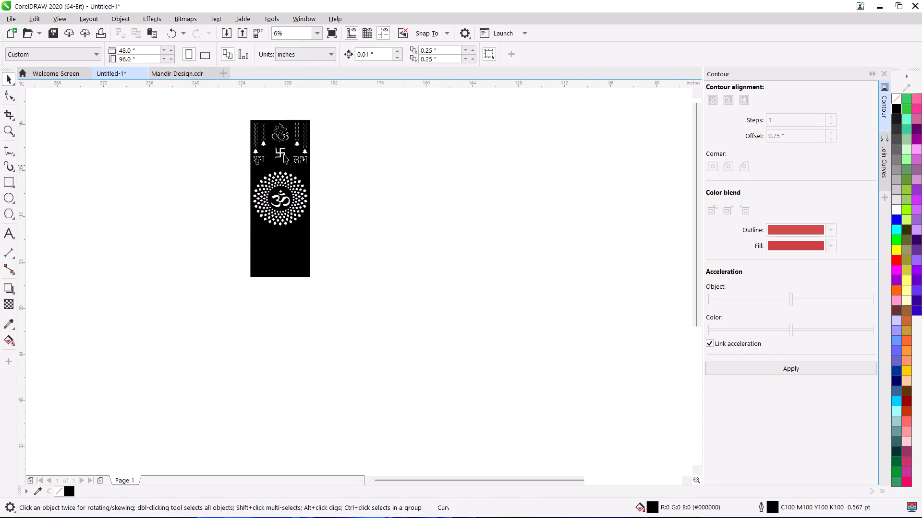
Examine the black-filled panel and its cut-outs in full-screen preview.
scroll(280, 136, "up", 1)
middle_click_drag(326, 169, 469, 180)
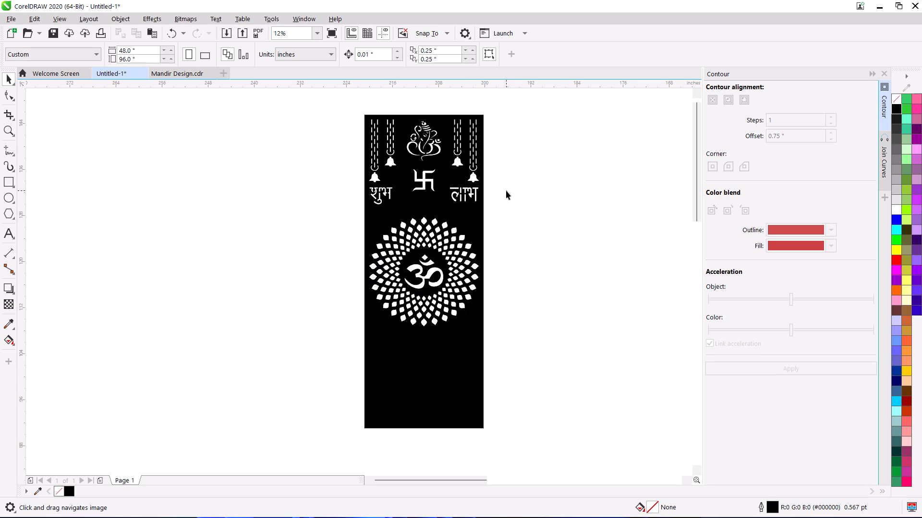
key("F11")
key("F10")
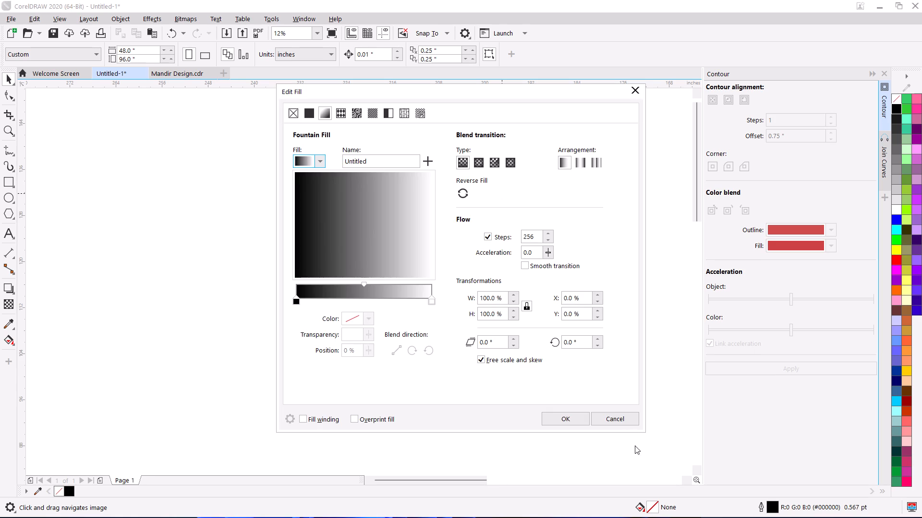
left_click(622, 420)
key("F9")
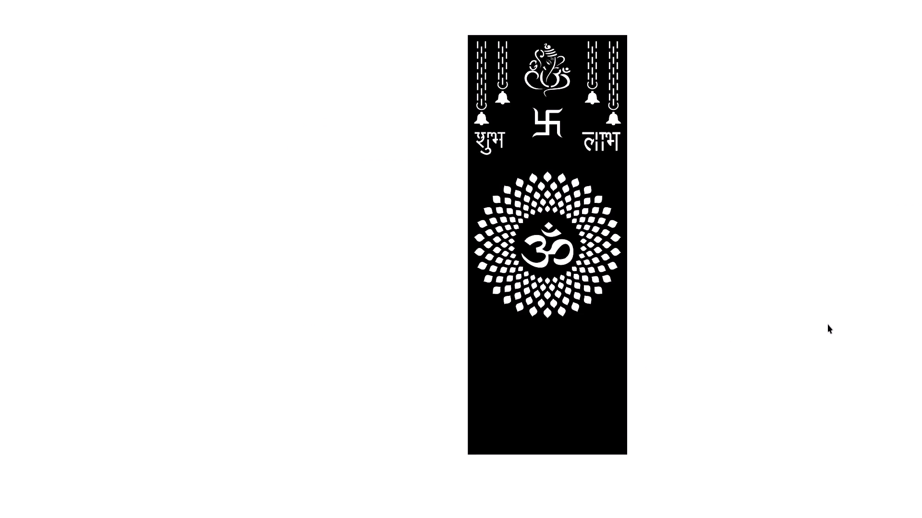
left_click(921, 251)
left_click_drag(921, 249, 921, 244)
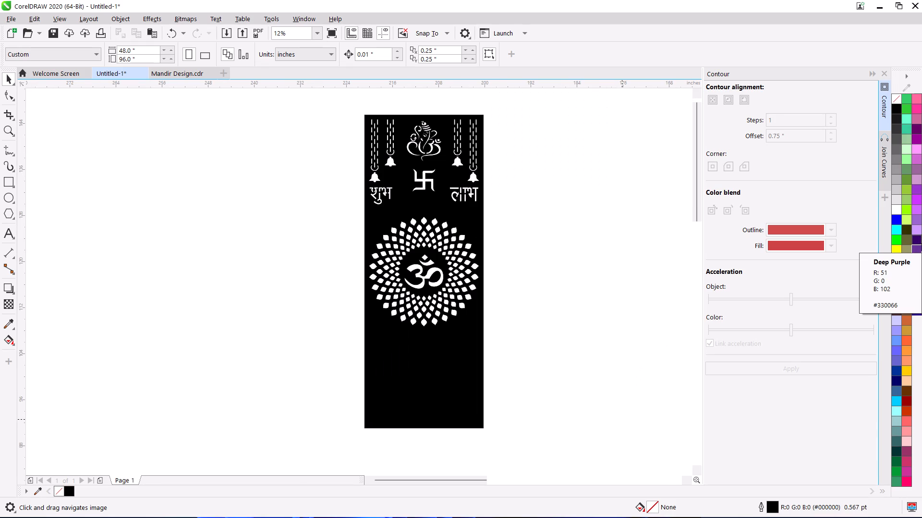
key("F9")
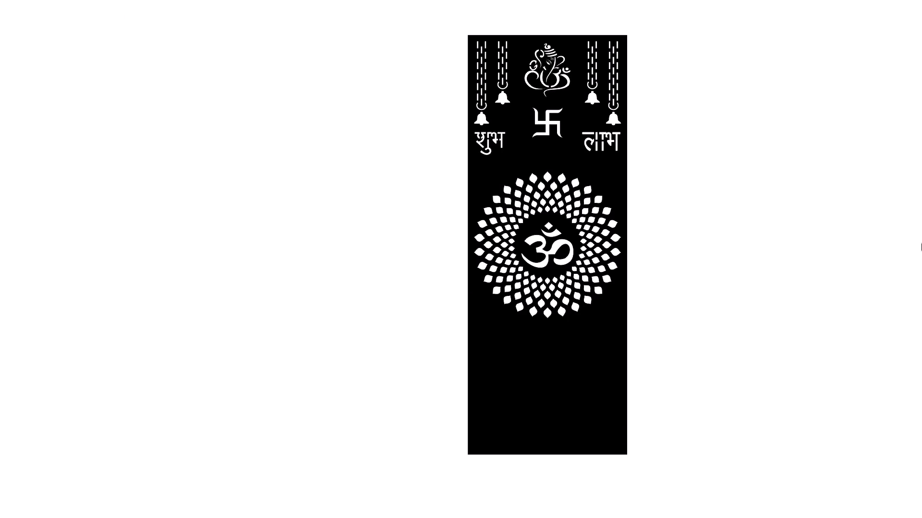
left_click_drag(43, 137, 37, 137)
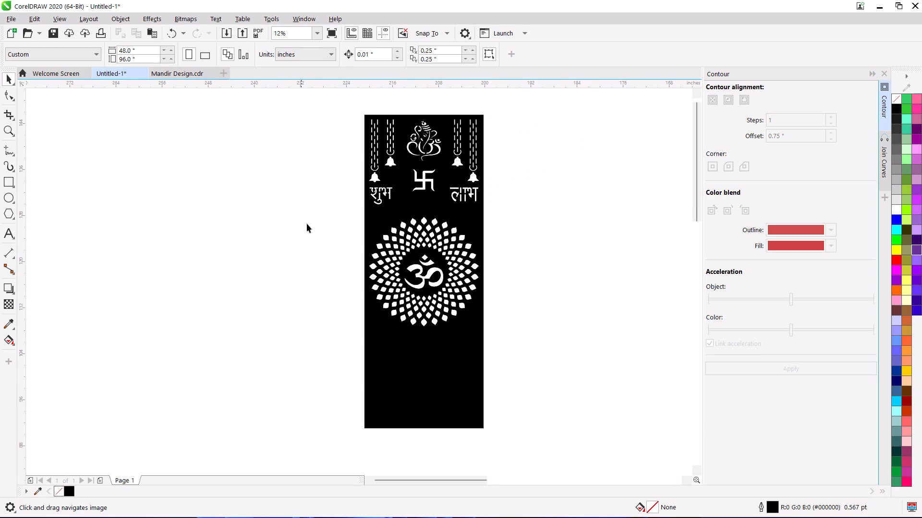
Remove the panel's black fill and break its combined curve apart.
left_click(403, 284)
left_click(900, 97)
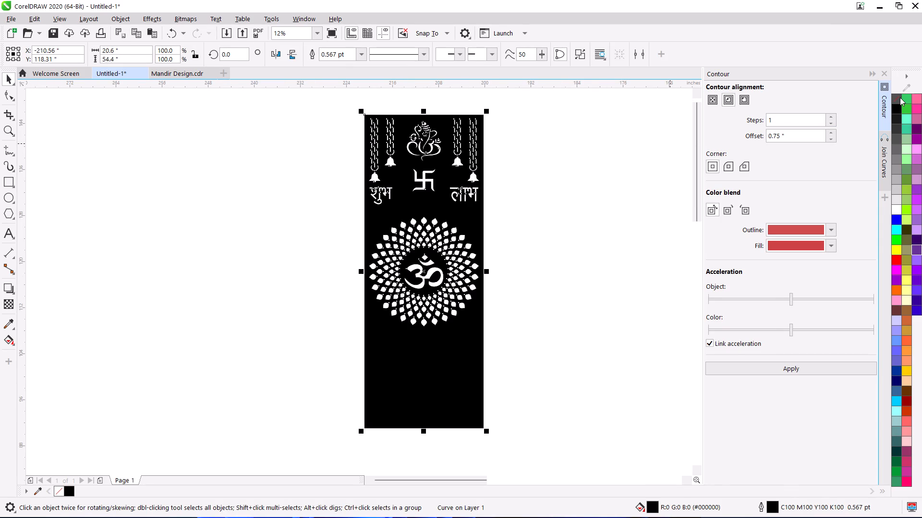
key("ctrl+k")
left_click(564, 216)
Place a copy of the Om mandala in the empty area to the left of the panel.
left_click_drag(307, 209, 580, 358)
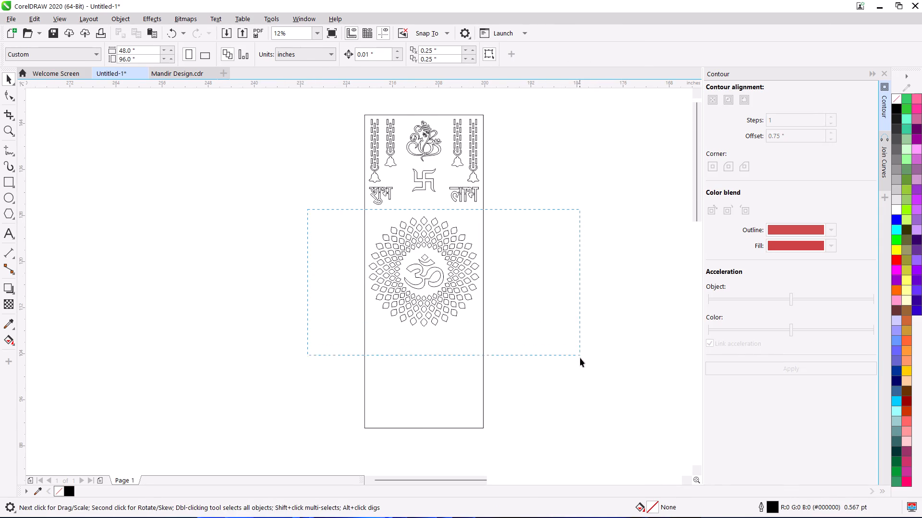
left_click_drag(580, 358, 580, 358)
left_click_drag(420, 273, 146, 277)
right_click(146, 277)
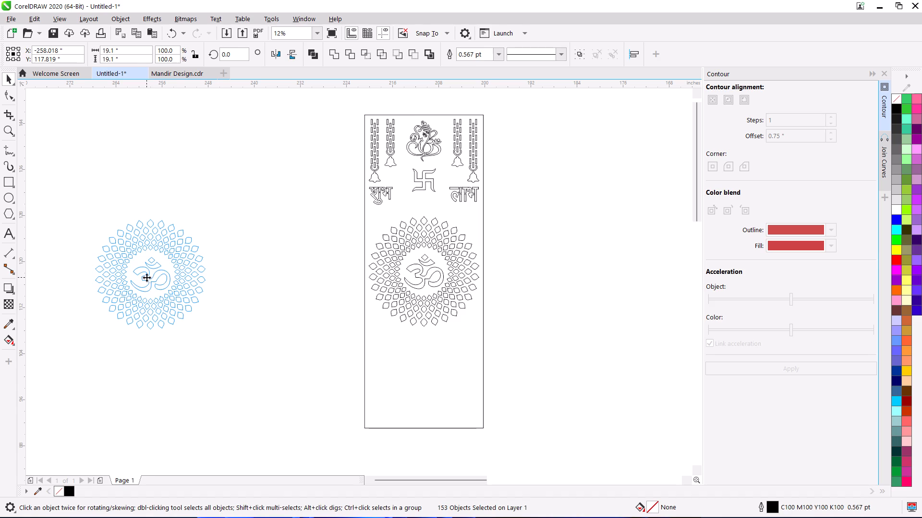
left_click(300, 230)
Recombine the whole panel with its artwork and move it to the left of the mandala copy.
scroll(342, 192, "down", 1)
left_click_drag(313, 143, 509, 359)
left_click(313, 52)
left_click_drag(390, 236, 223, 183)
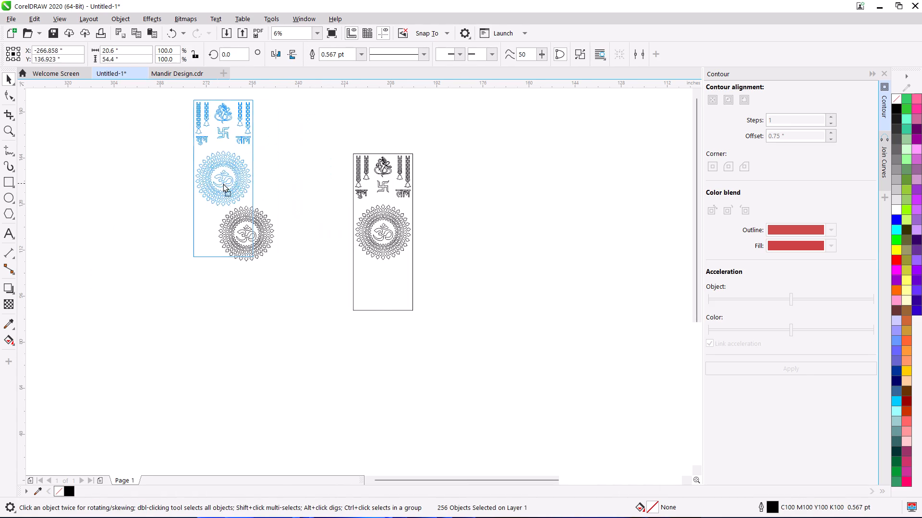
left_click_drag(223, 183, 135, 207)
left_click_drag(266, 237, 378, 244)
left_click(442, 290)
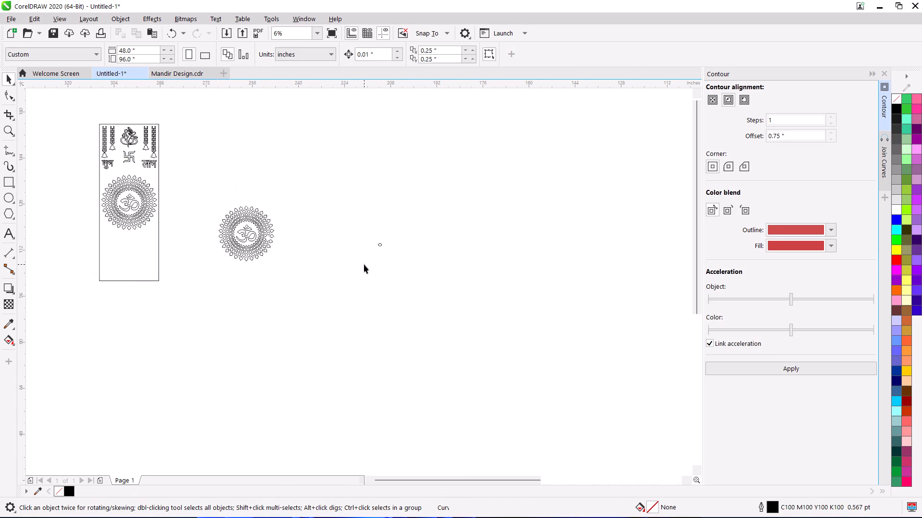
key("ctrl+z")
Combine the loose Om mandala copy into one curve and move it to the right, away from the panel.
left_click(274, 185)
left_click_drag(219, 186, 279, 259)
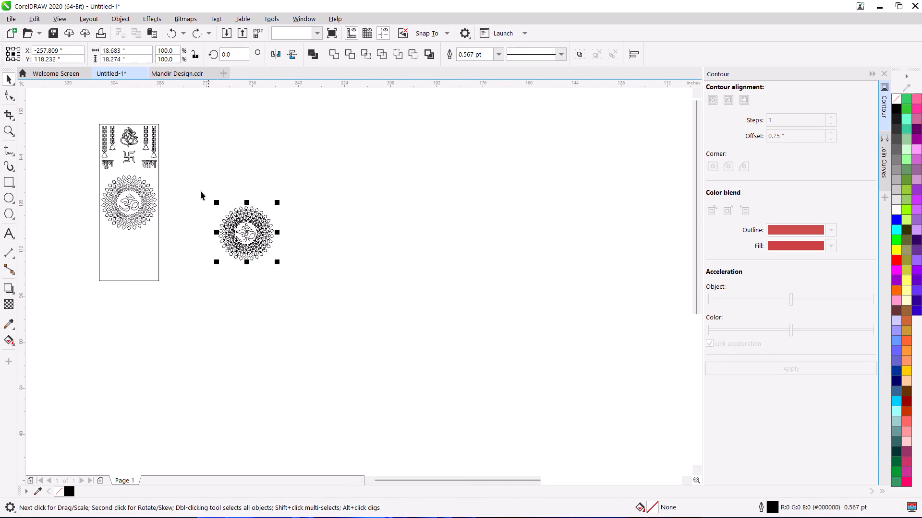
left_click_drag(199, 178, 386, 337)
left_click(312, 56)
left_click_drag(260, 232, 412, 230)
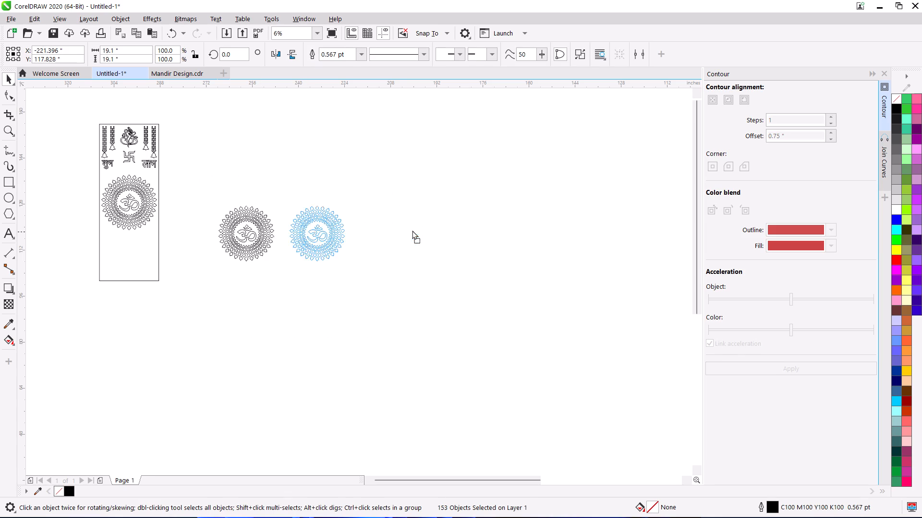
left_click_drag(412, 230, 413, 230)
left_click(472, 308)
scroll(399, 223, "up", 2)
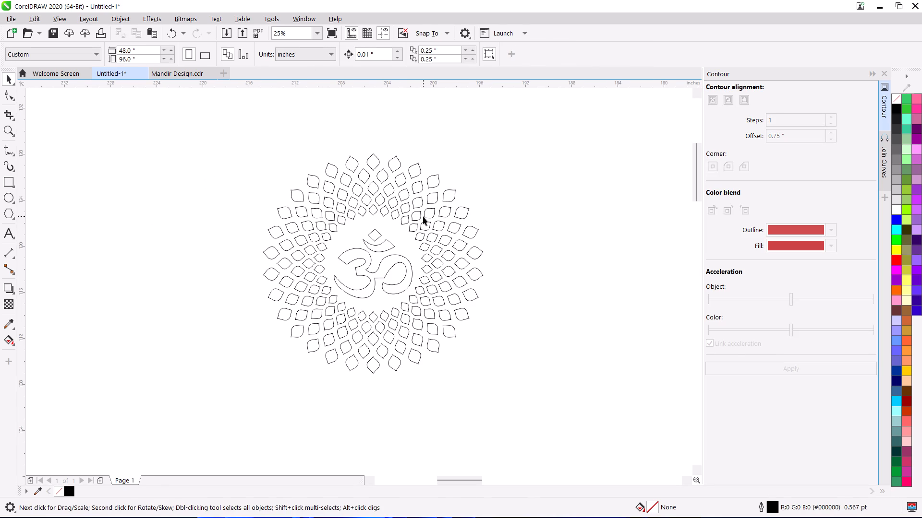
Break the loose Om mandala copy apart and delete the Om symbol's pieces from its centre.
left_click(376, 236)
key("ctrl+k")
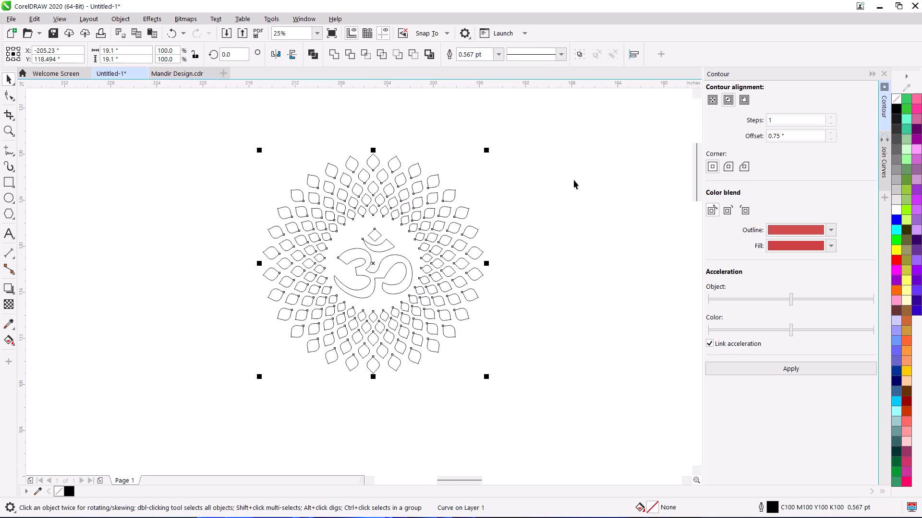
left_click(589, 171)
left_click(380, 247)
key("Delete")
left_click(386, 261)
key("Delete")
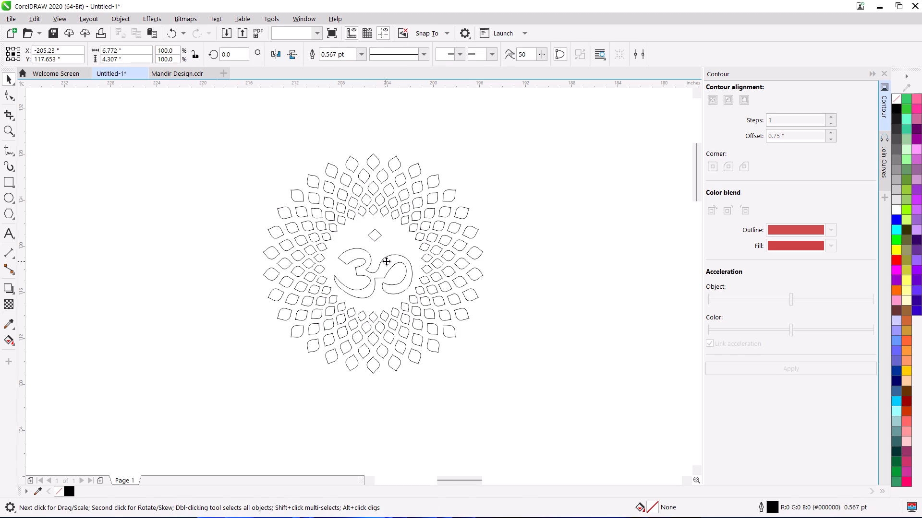
left_click(374, 227)
left_click(373, 239)
key("Delete")
Combine all the remaining mandala petals into one curve.
scroll(360, 222, "down", 2)
left_click_drag(292, 185, 451, 314)
left_click(311, 53)
left_click(337, 183)
scroll(359, 228, "up", 2)
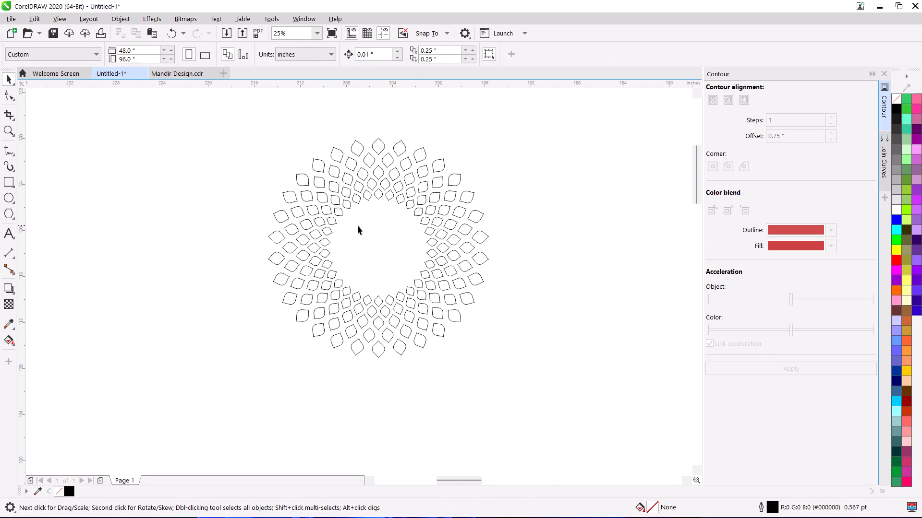
scroll(358, 223, "up", 1)
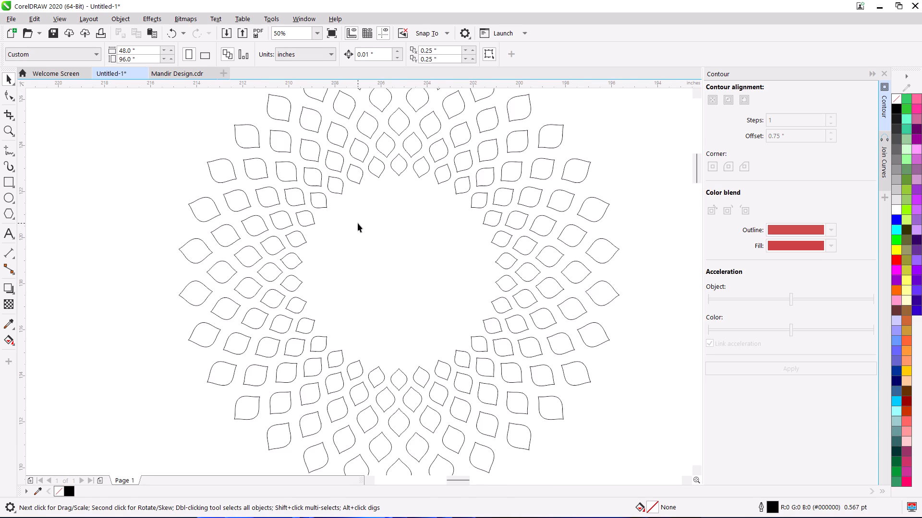
Draw a tall rectangle about 16.1 by 45.8 inches to the left of the petal ring.
scroll(358, 223, "down", 2)
left_click(5, 181)
left_click_drag(211, 109, 257, 347)
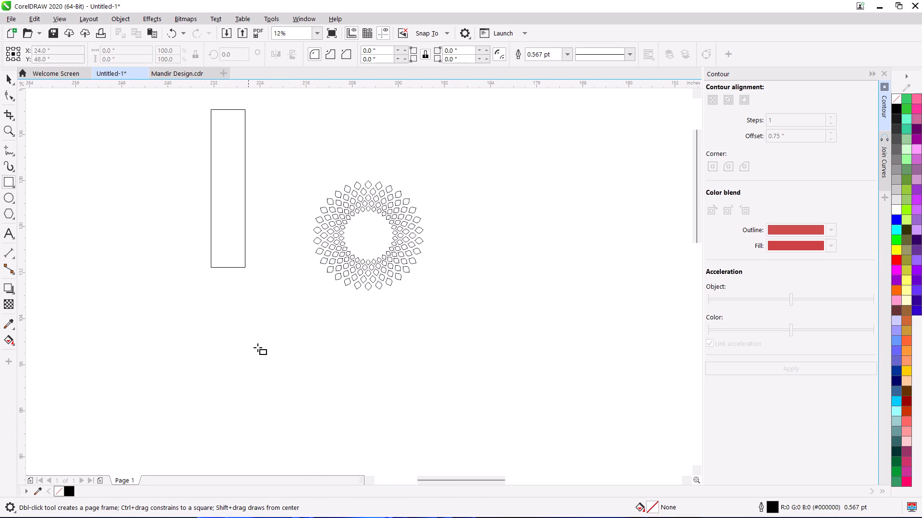
left_click_drag(257, 347, 303, 373)
key("space")
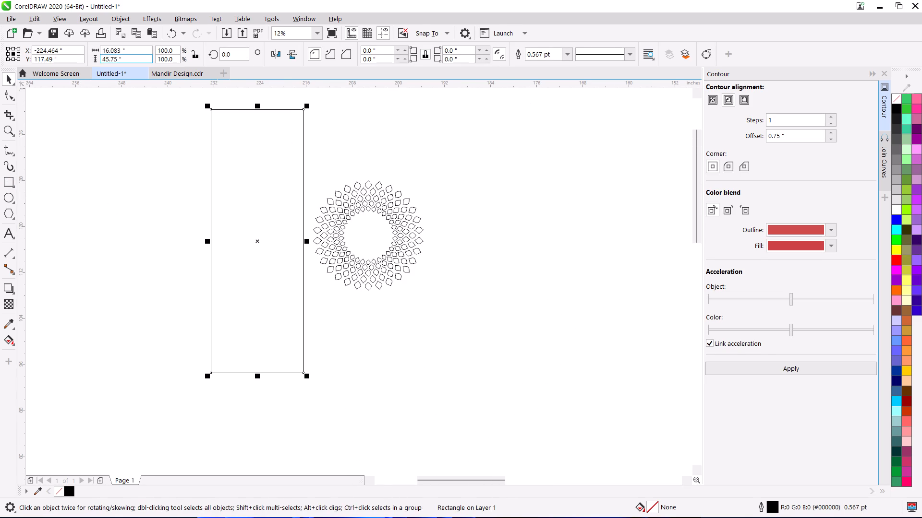
Set the tall rectangle's width to 17.1 inches.
left_click_drag(139, 51, 39, 41)
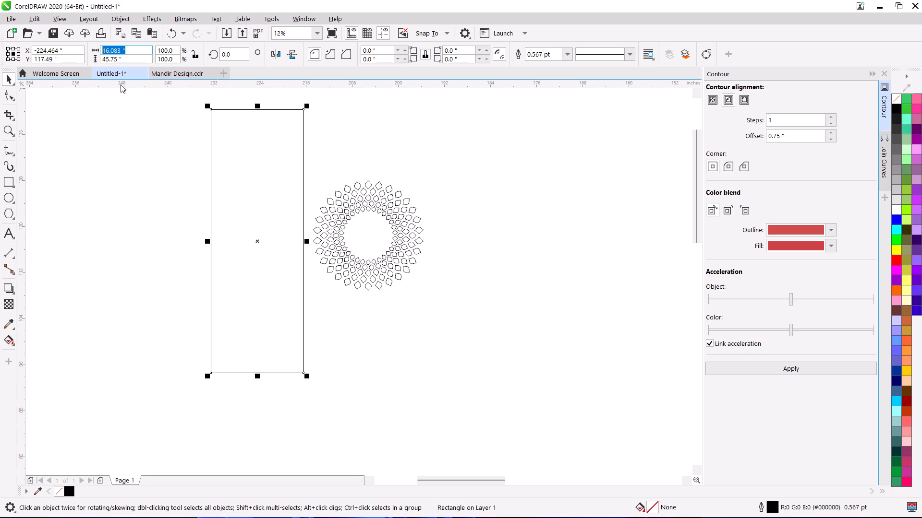
type("71")
type(".1")
key("BackSpace")
key("BackSpace")
key("BackSpace")
key("BackSpace")
key("BackSpace")
key("BackSpace")
key("BackSpace")
key("BackSpace")
key("BackSpace")
type("17")
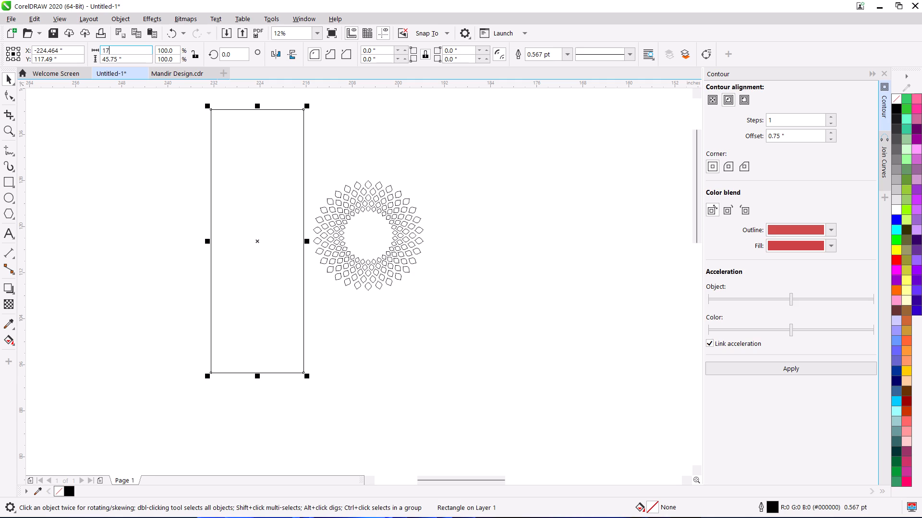
type(".1")
key("Return")
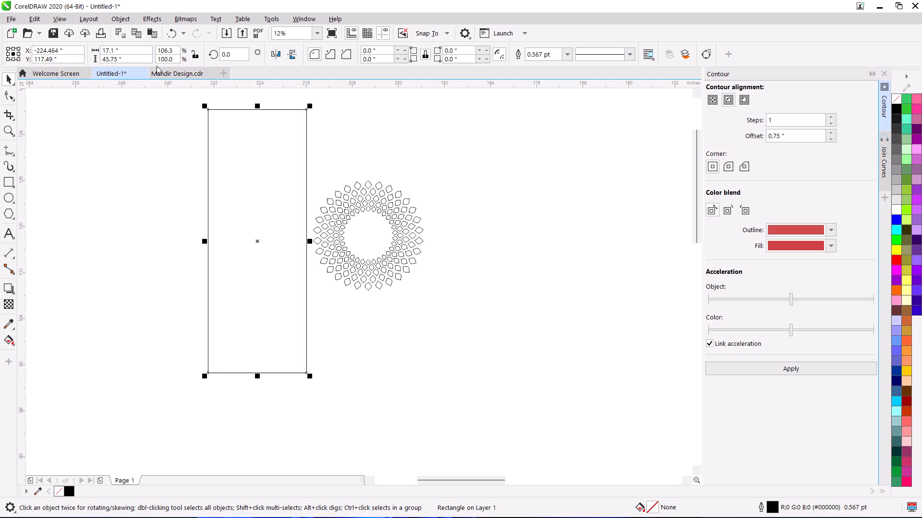
Set the tall rectangle's height to 61.2 inches.
left_click_drag(132, 54, 91, 54)
left_click_drag(130, 62, 124, 60)
left_click_drag(124, 60, 63, 52)
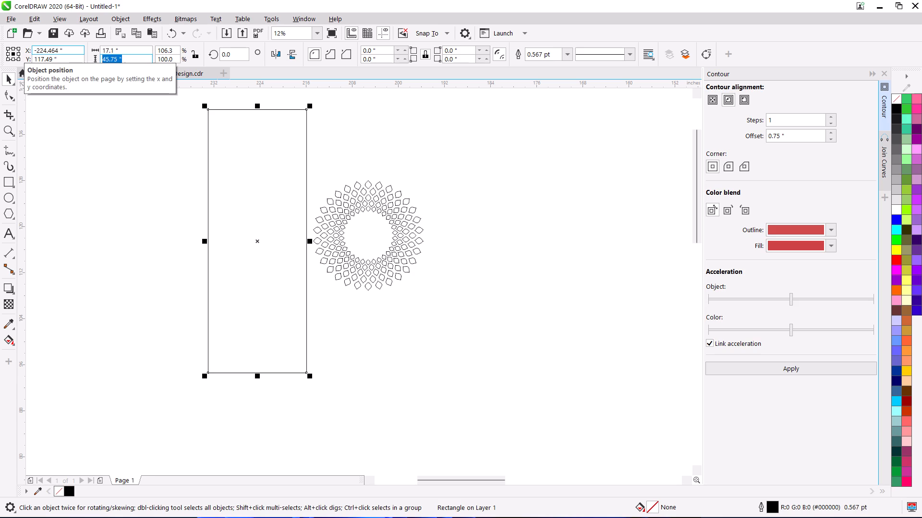
type("61.1")
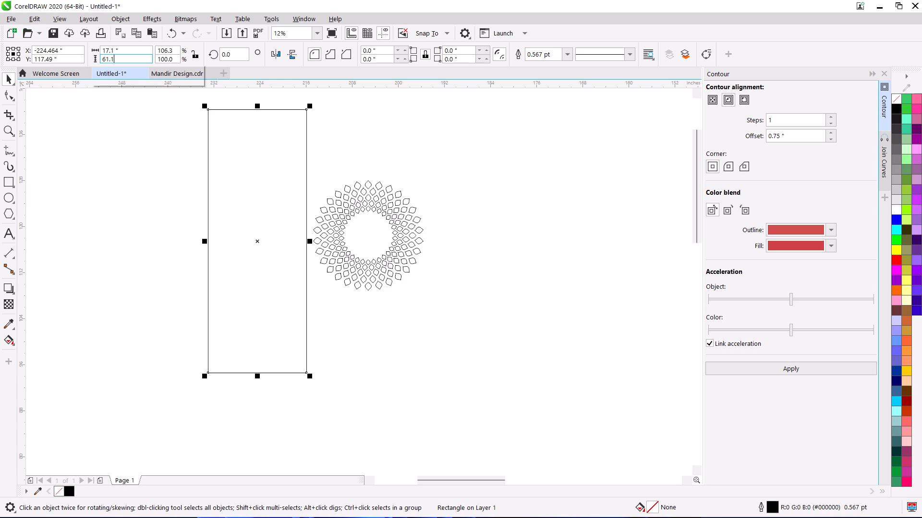
key("BackSpace")
key("2")
key("Return")
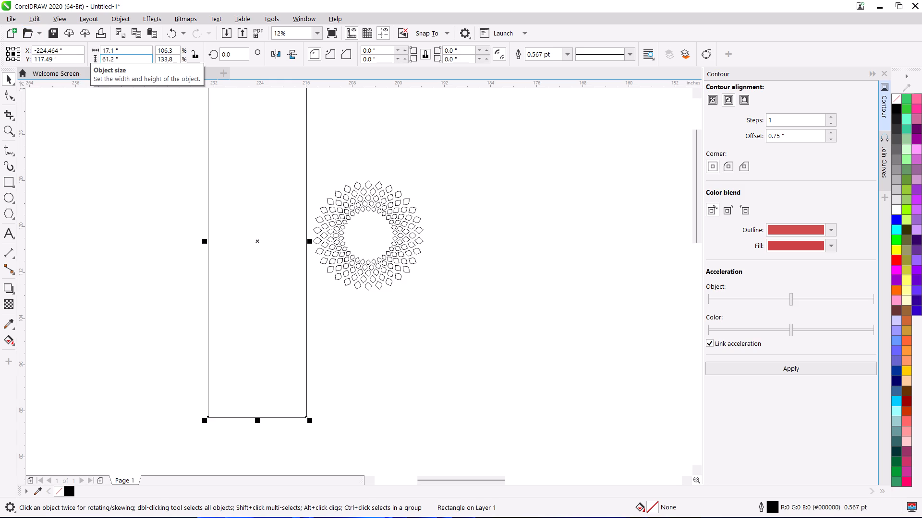
Move the tall rectangle to the right side of the petal ring.
scroll(351, 202, "down", 1)
middle_click_drag(355, 215, 365, 247)
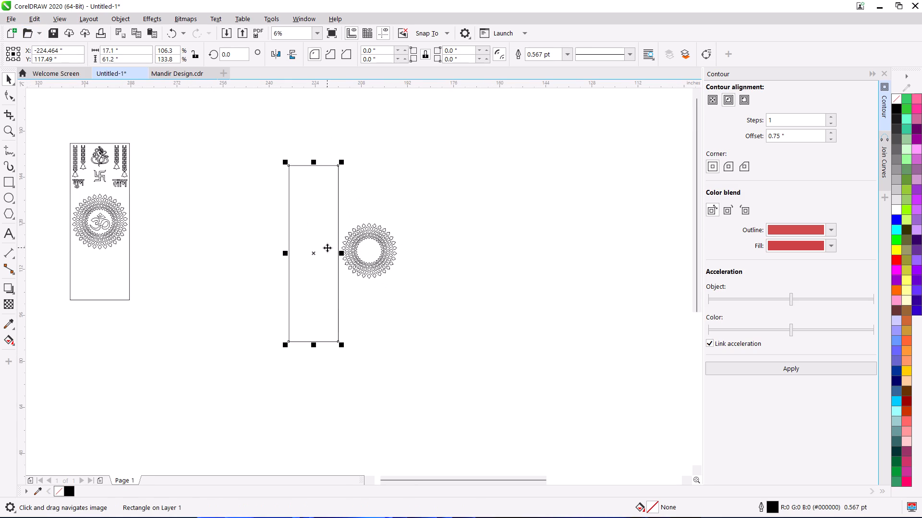
left_click_drag(327, 247, 440, 237)
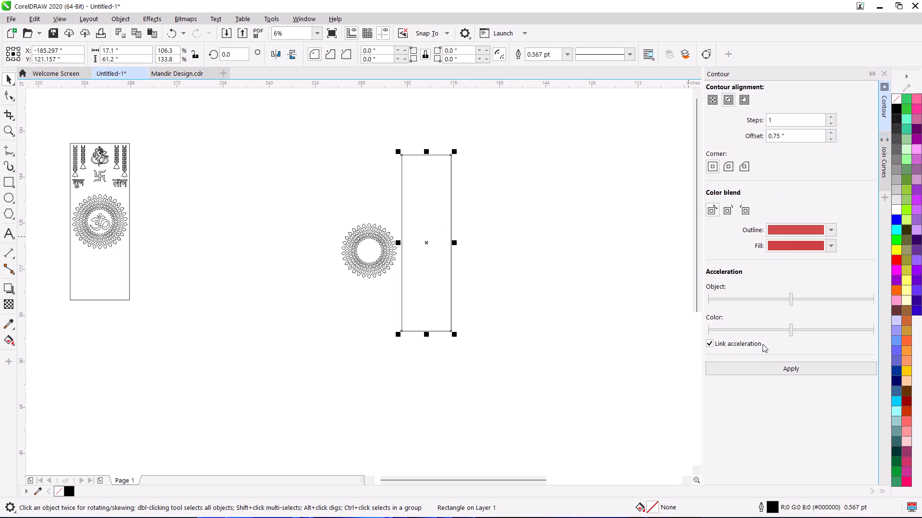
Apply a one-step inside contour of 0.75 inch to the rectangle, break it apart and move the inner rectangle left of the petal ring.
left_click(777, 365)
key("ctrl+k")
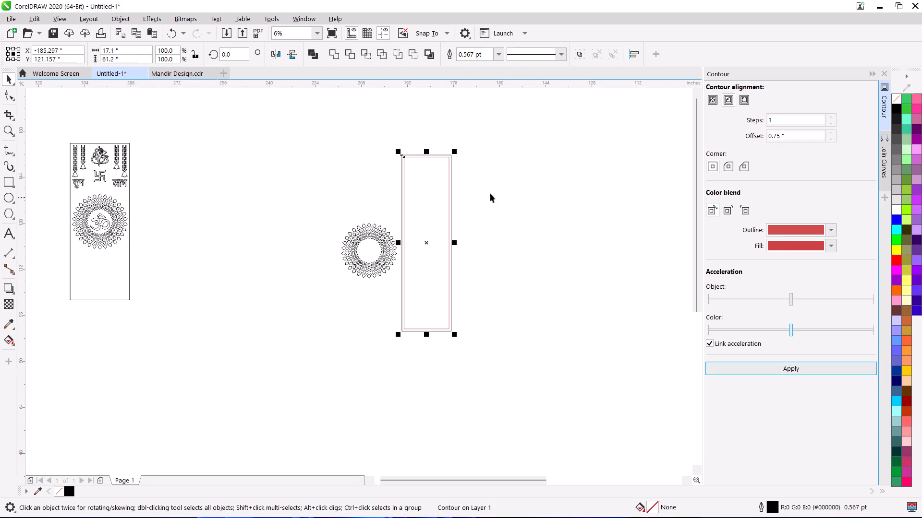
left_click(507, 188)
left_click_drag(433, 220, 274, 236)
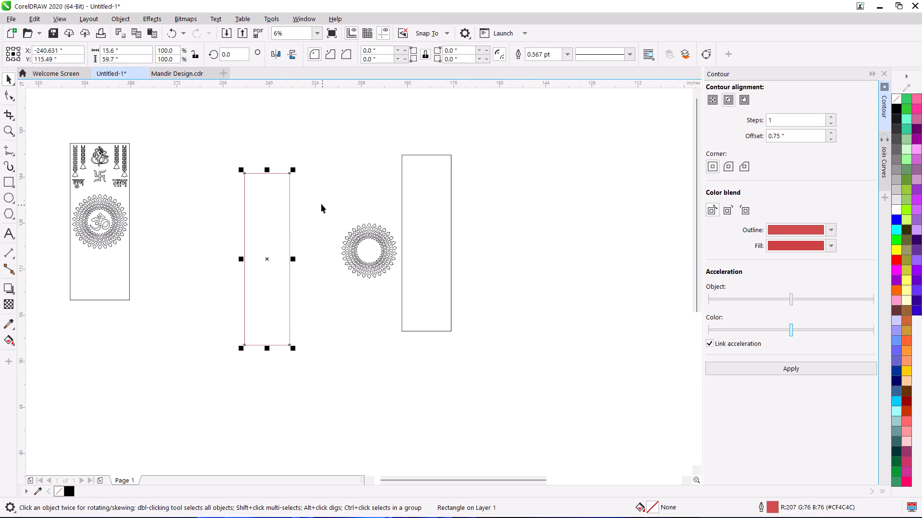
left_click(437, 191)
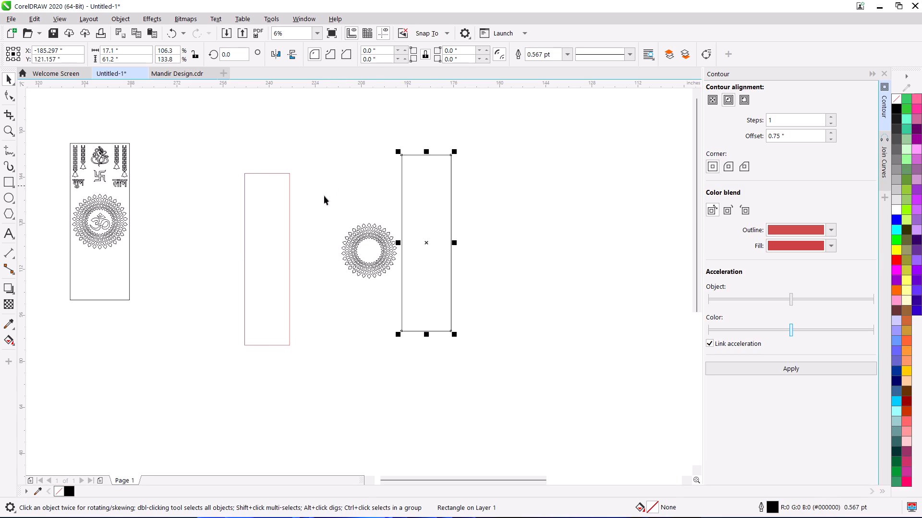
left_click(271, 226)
Resize the petal ring to 15.6 by 15.6 inches.
left_click_drag(313, 188, 401, 298)
left_click_drag(130, 52, 46, 51)
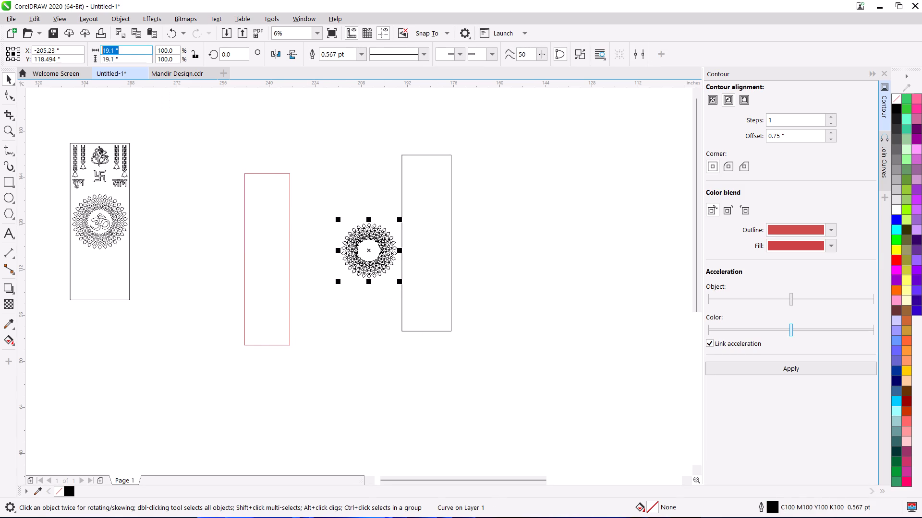
left_click_drag(46, 51, 38, 51)
key("1")
type("5.6")
key("Return")
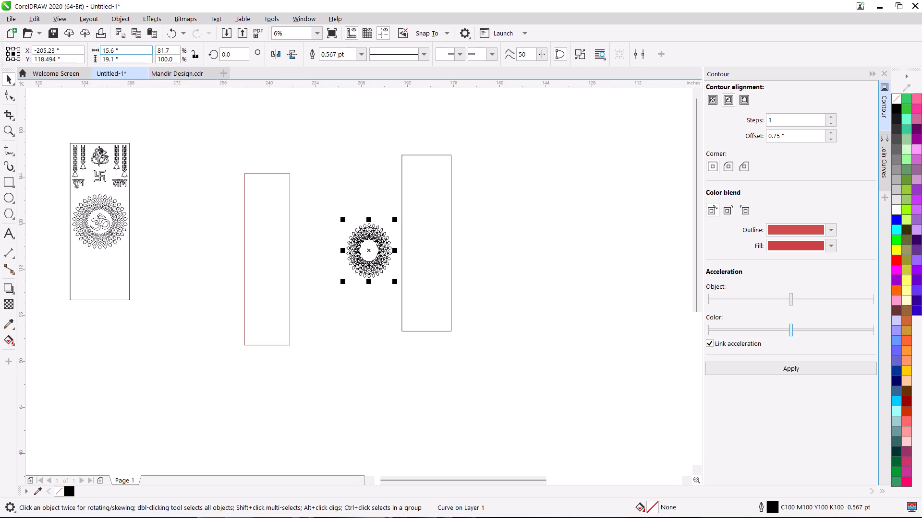
left_click_drag(120, 60, 68, 59)
key("1")
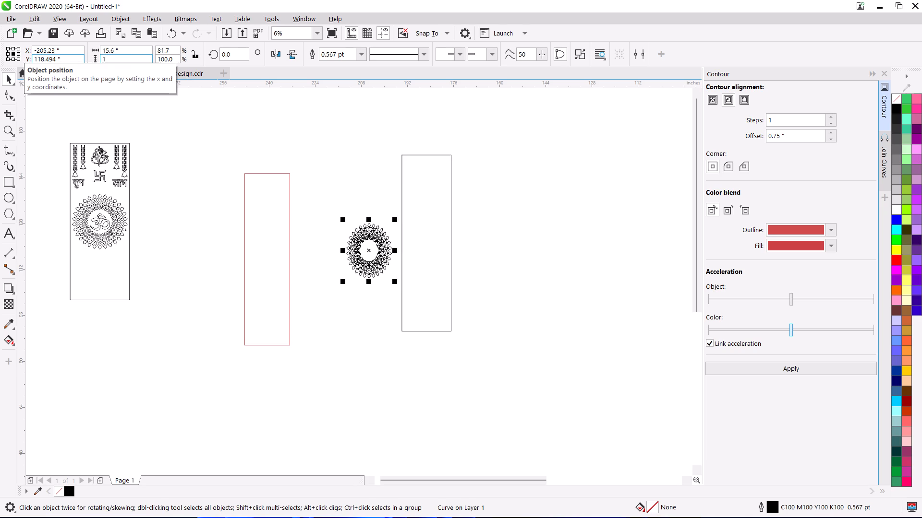
type("5.6")
key("Return")
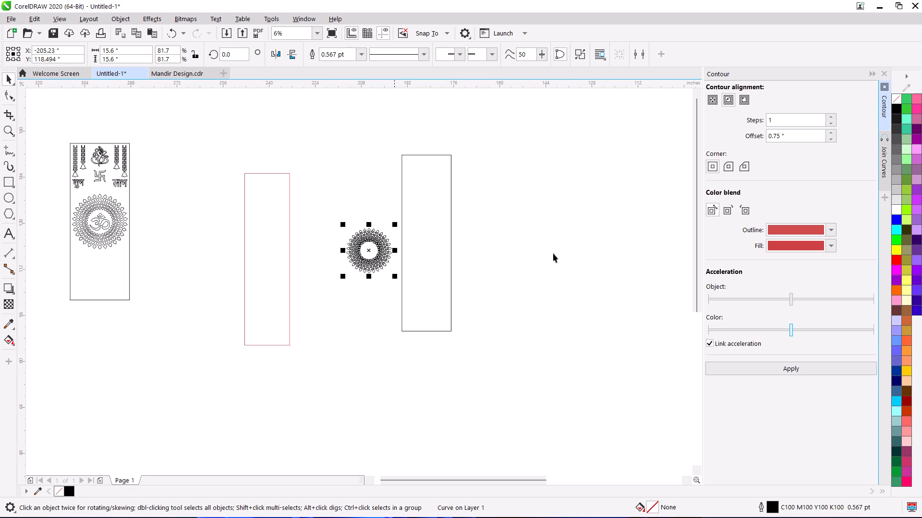
left_click(121, 53)
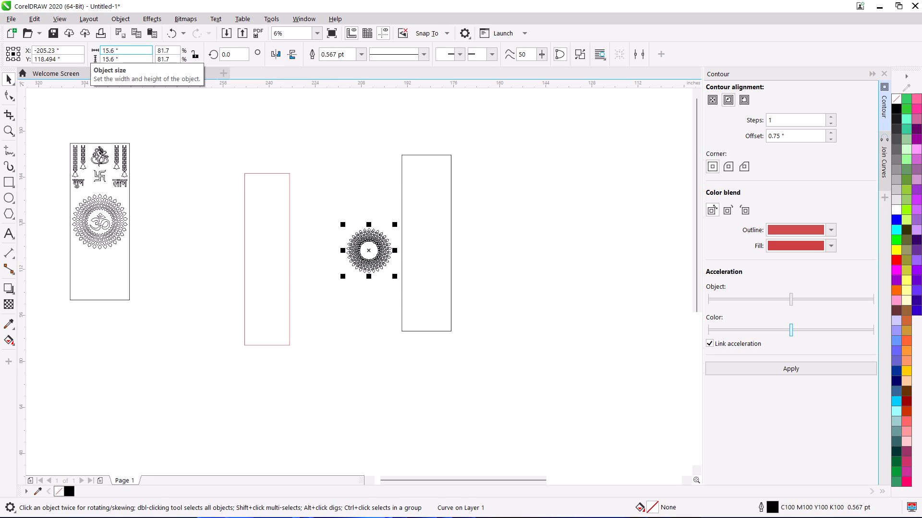
left_click_drag(121, 51, 62, 53)
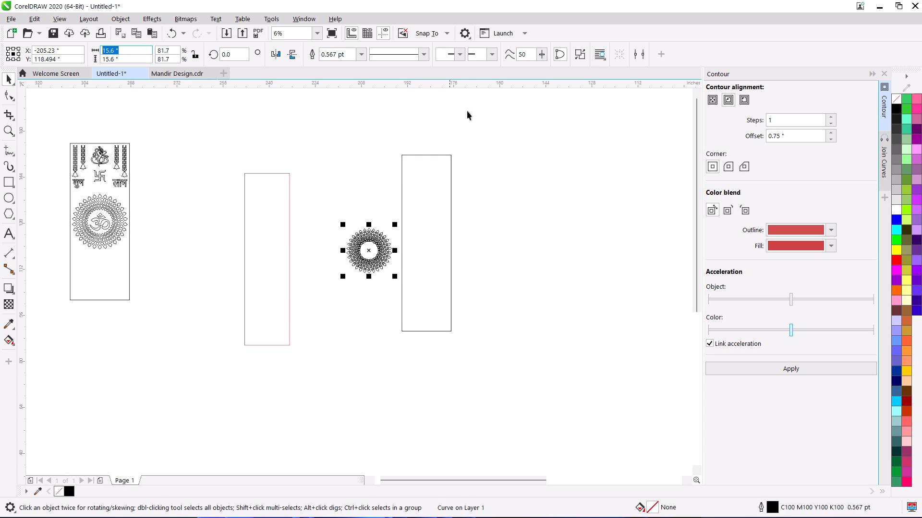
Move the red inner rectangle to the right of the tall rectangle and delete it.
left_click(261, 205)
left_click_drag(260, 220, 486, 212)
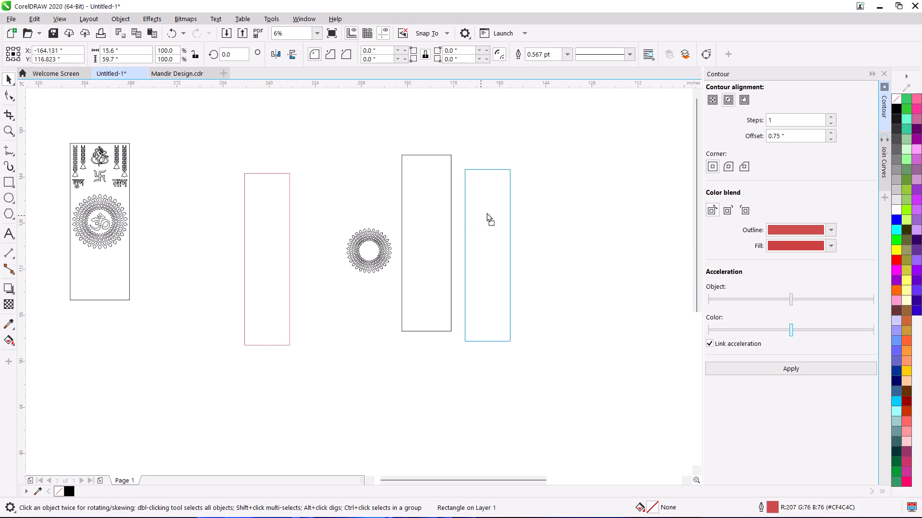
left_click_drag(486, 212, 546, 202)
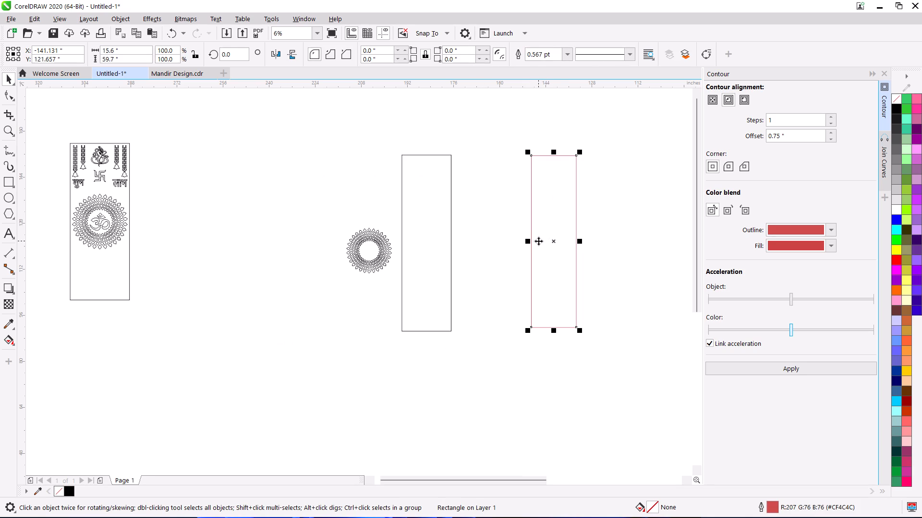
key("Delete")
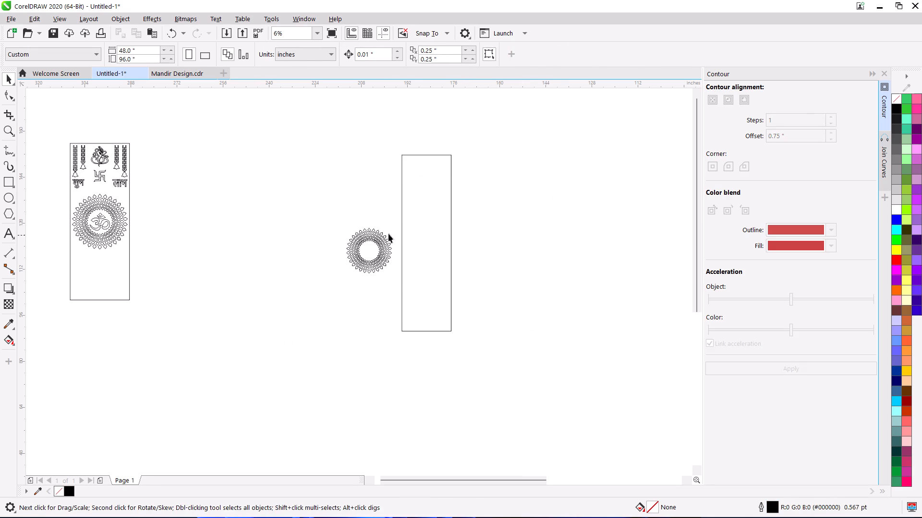
Make a mirrored copy of the tall rectangle directly against its right edge.
left_click(415, 231)
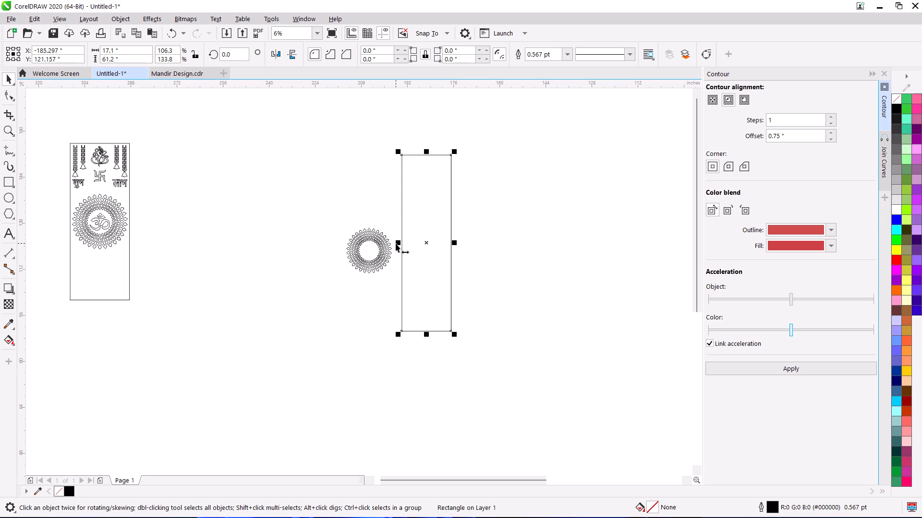
left_click_drag(396, 243, 492, 244)
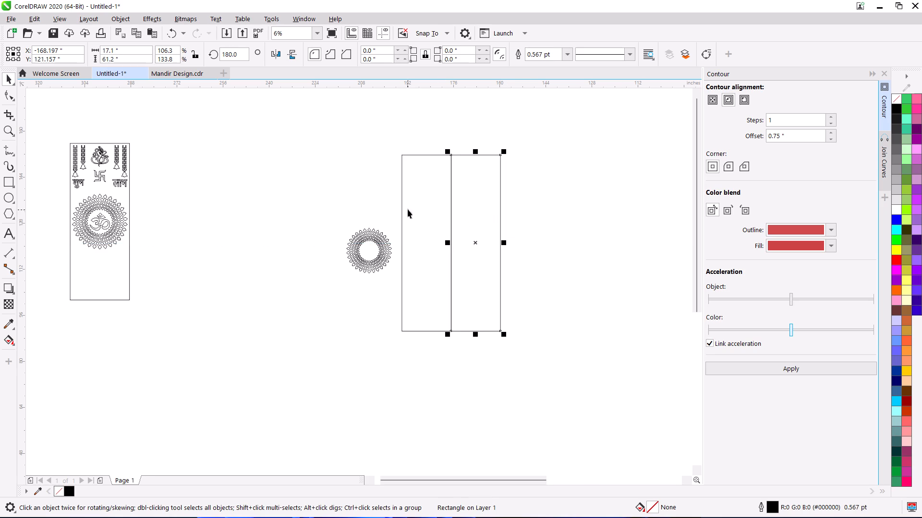
Select both adjoining rectangles and place a copy of the pair to their right.
left_click(425, 206, "shift")
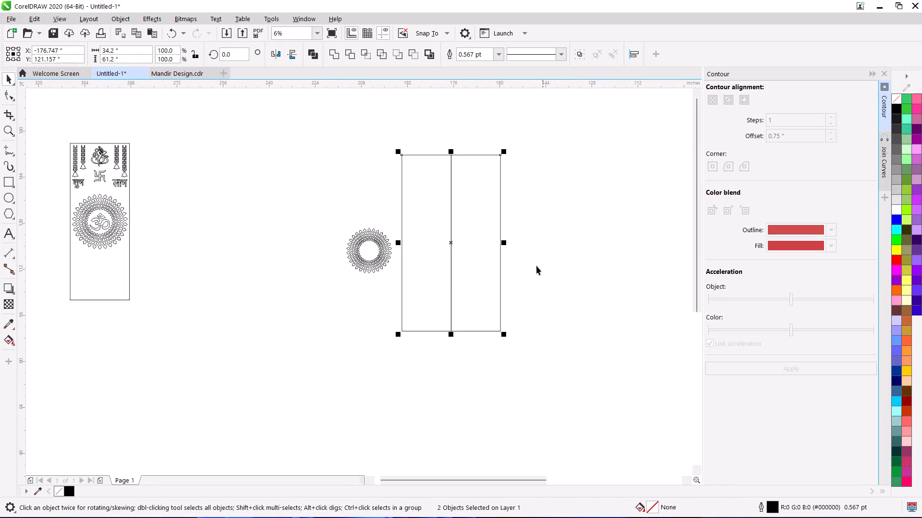
left_click_drag(474, 259, 605, 284)
right_click(605, 284)
Draw a 34.2 by 61.2 inch rectangle exactly around the outer edges of the copied rectangle pair.
left_click(6, 185)
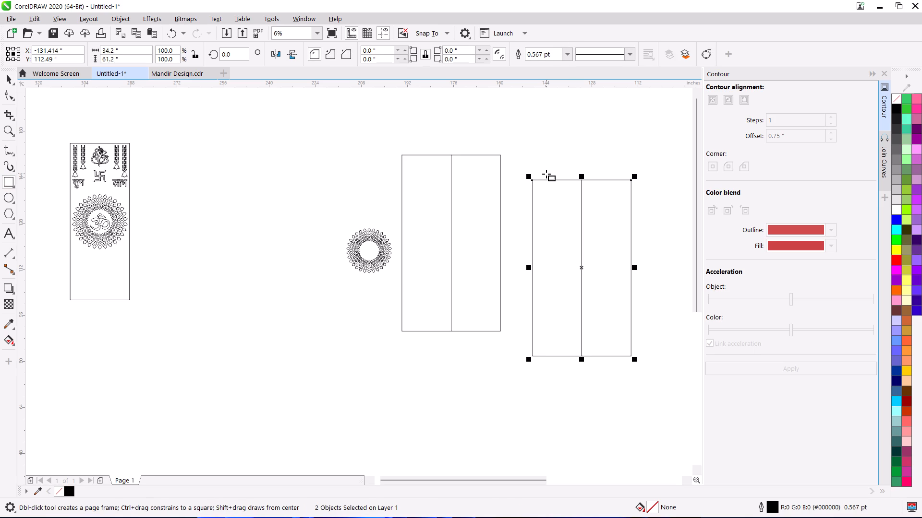
left_click_drag(533, 180, 633, 362)
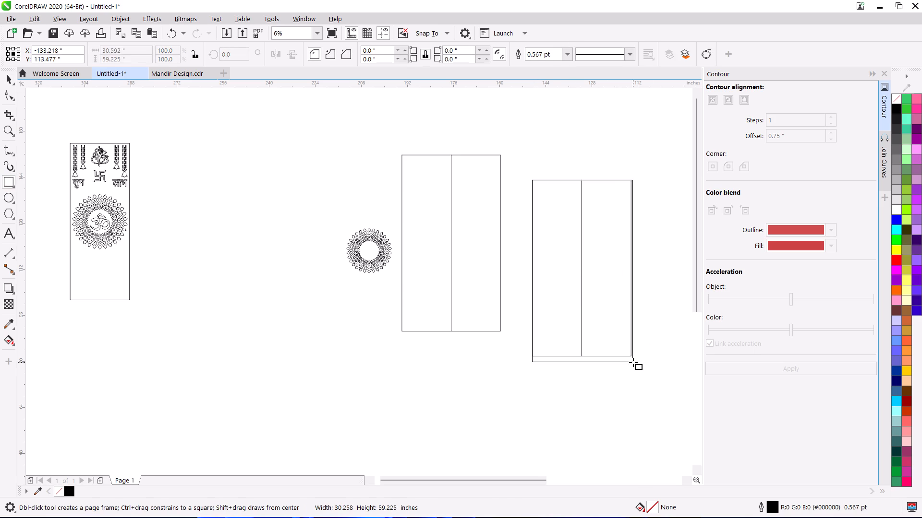
left_click_drag(633, 362, 631, 354)
key("space")
left_click(671, 273)
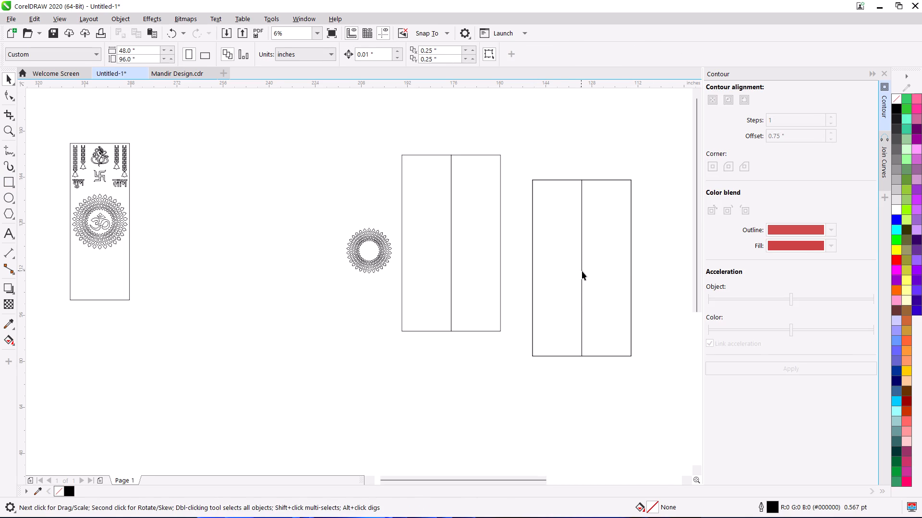
Delete the two narrow rectangles of the copied pair, keeping only the large enclosing rectangle.
left_click(582, 271)
key("Delete")
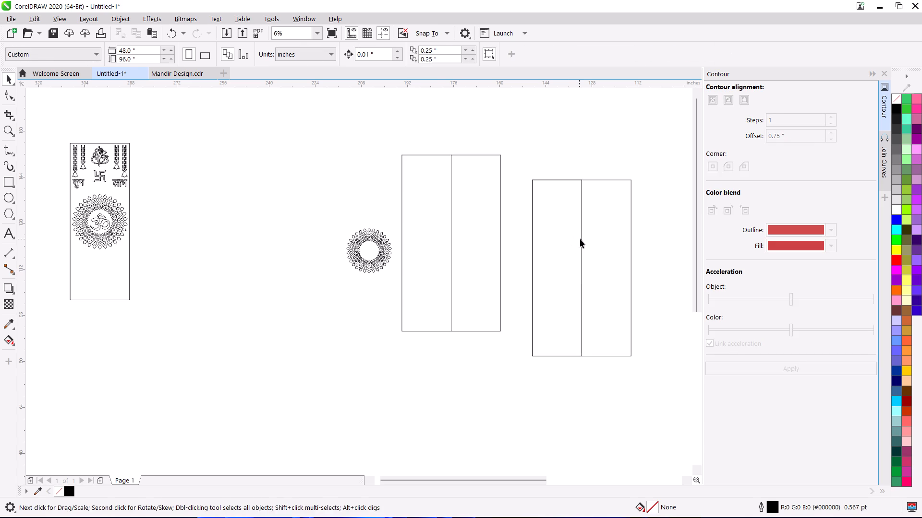
left_click(581, 239)
key("Delete")
key("ctrl+z")
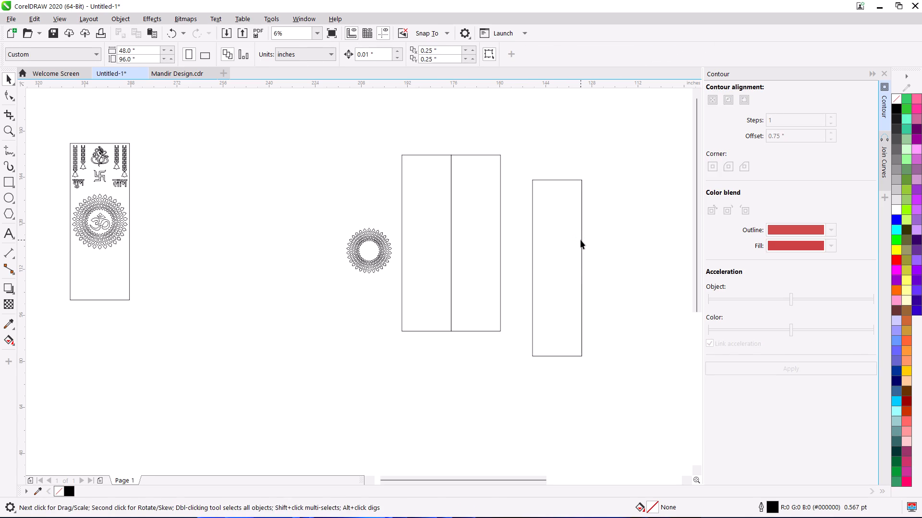
left_click(522, 152)
left_click_drag(513, 142, 607, 377)
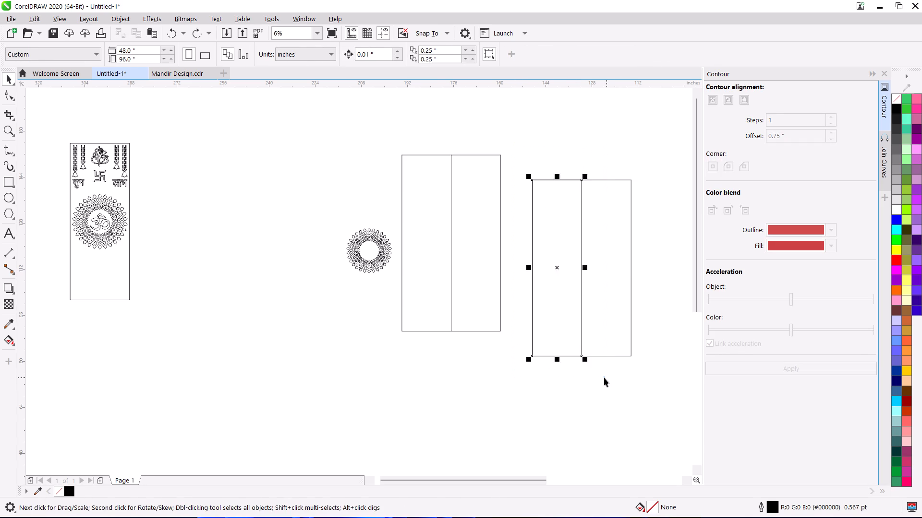
key("Delete")
Move the large rectangle to the space between the mandir panel and the petal ring.
left_click(563, 283)
left_click_drag(566, 287, 251, 277)
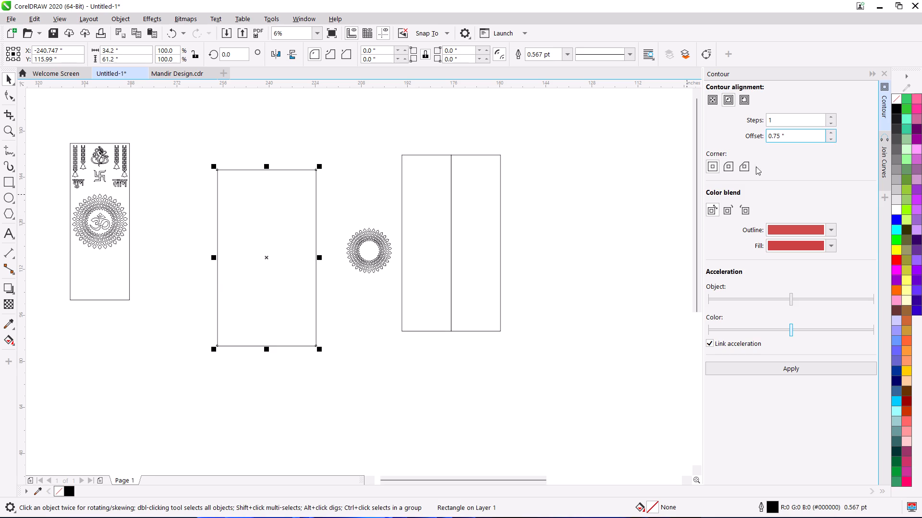
Apply a one-step 0.75 inch inside contour to the large rectangle and break the contour apart.
left_click(797, 364)
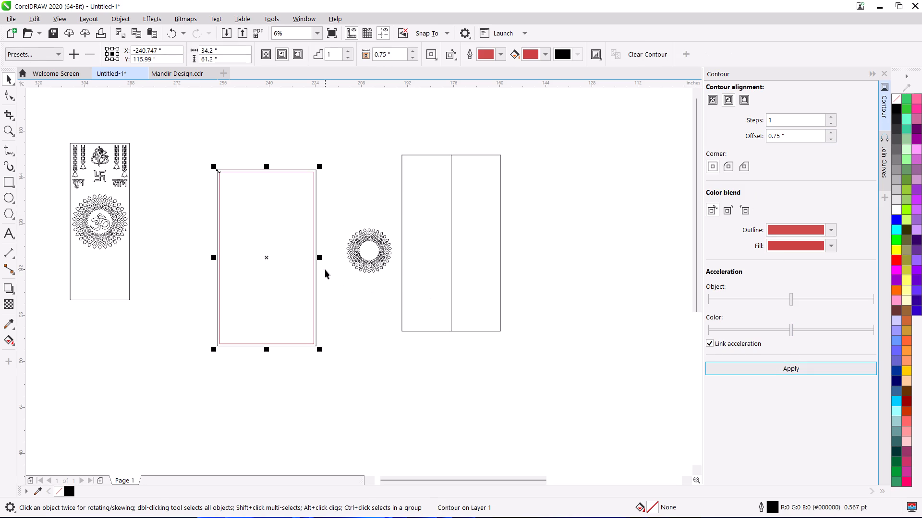
key("ctrl+k")
left_click(353, 174)
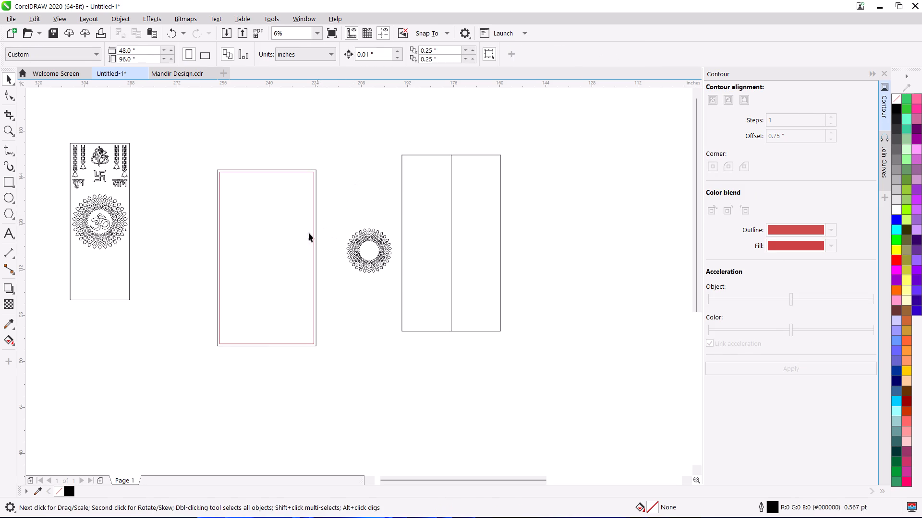
Move the red inner rectangle out to the right of the adjoining rectangle pair.
left_click_drag(293, 238, 595, 231)
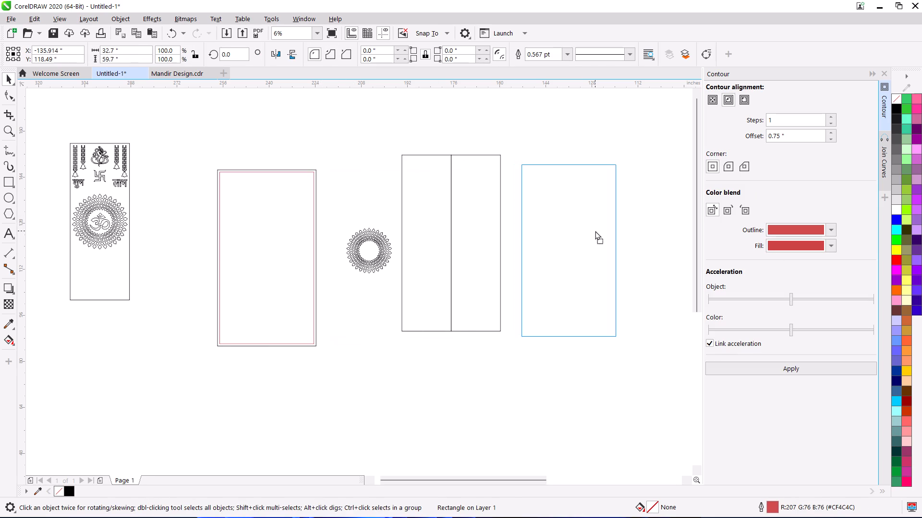
left_click_drag(595, 231, 607, 245)
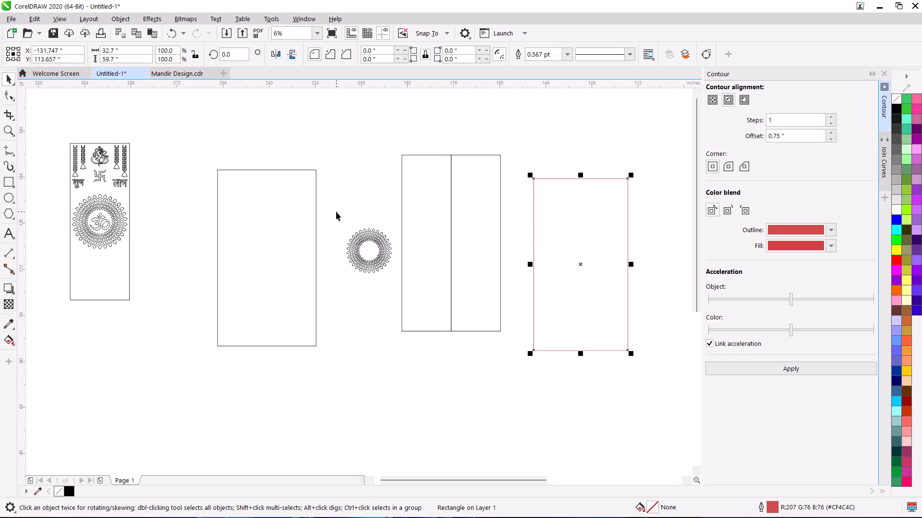
Resize the petal ring to 32.7 by 32.7 inches.
left_click_drag(336, 211, 424, 305)
left_click_drag(130, 51, 0, 50)
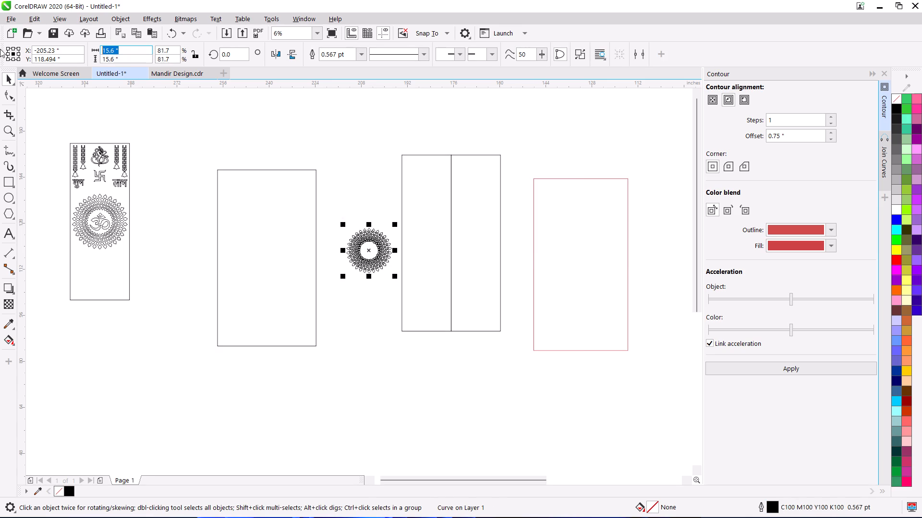
type("32,")
key("7")
key("BackSpace")
key("BackSpace")
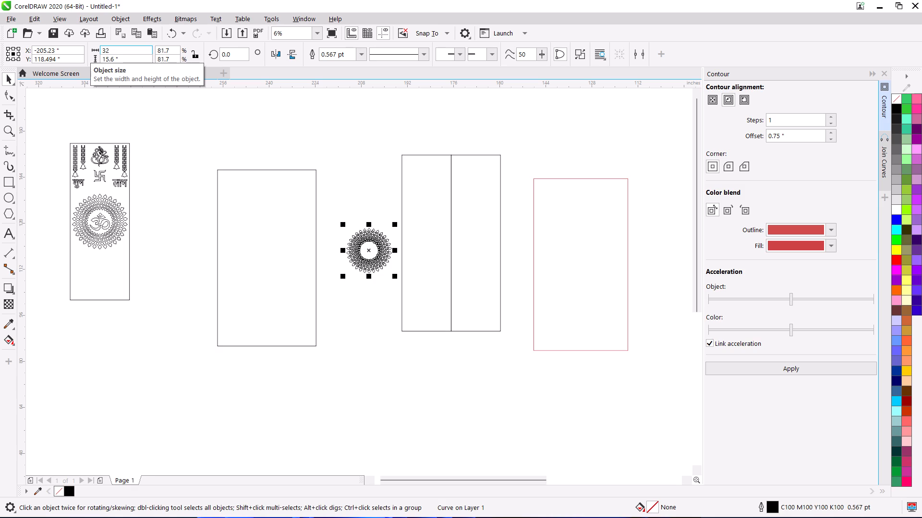
key("period")
key("7")
key("Return")
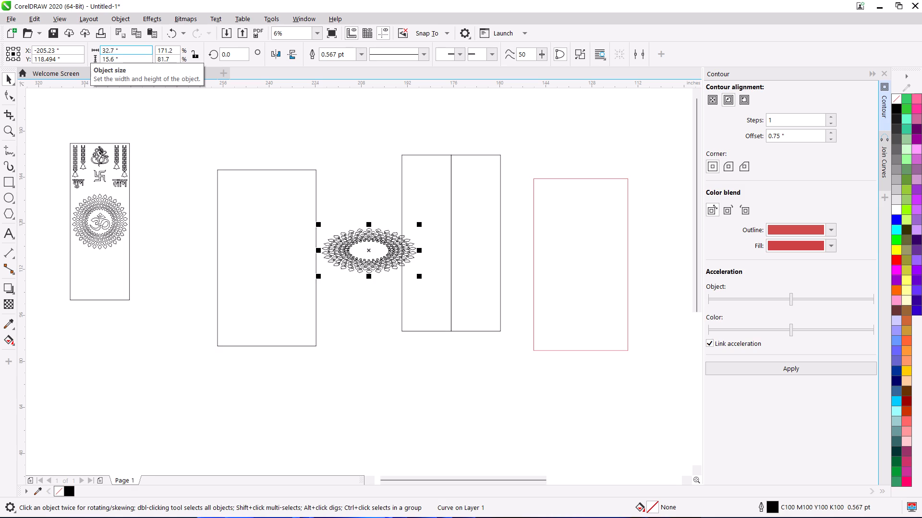
left_click_drag(124, 59, 2, 63)
type("32")
key("period")
key("7")
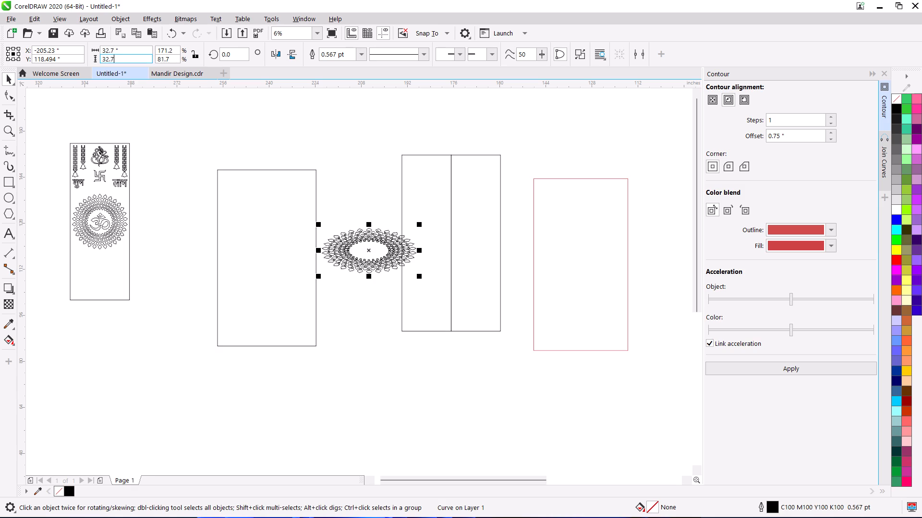
key("Return")
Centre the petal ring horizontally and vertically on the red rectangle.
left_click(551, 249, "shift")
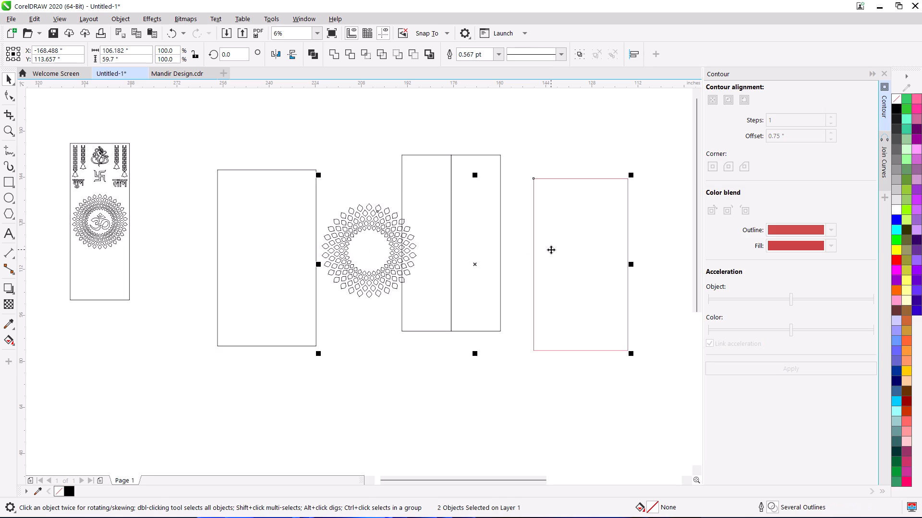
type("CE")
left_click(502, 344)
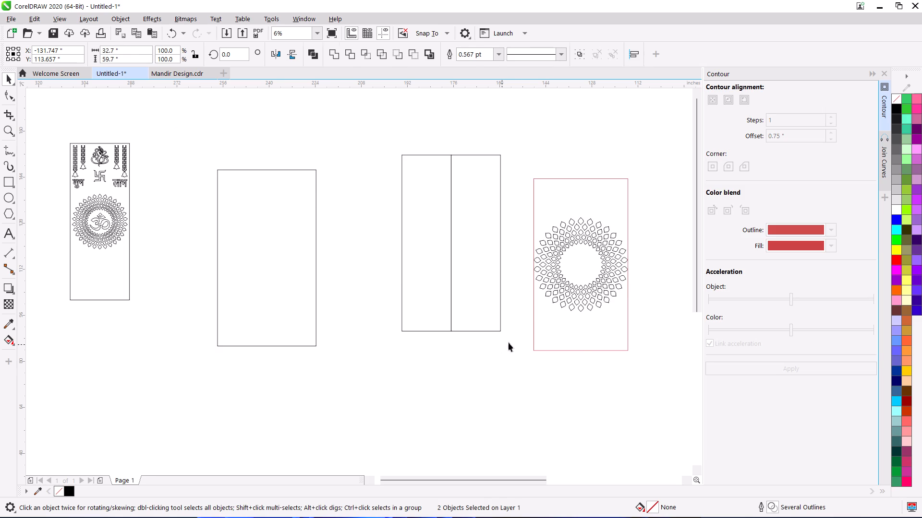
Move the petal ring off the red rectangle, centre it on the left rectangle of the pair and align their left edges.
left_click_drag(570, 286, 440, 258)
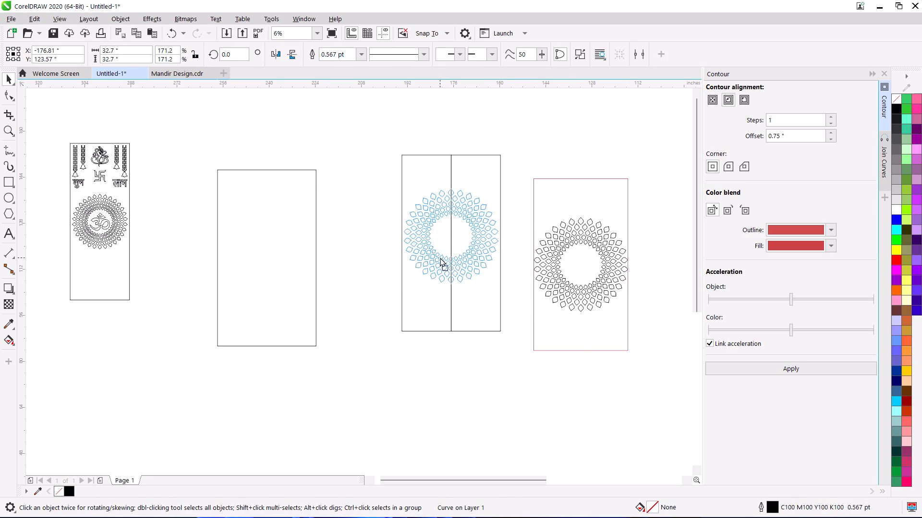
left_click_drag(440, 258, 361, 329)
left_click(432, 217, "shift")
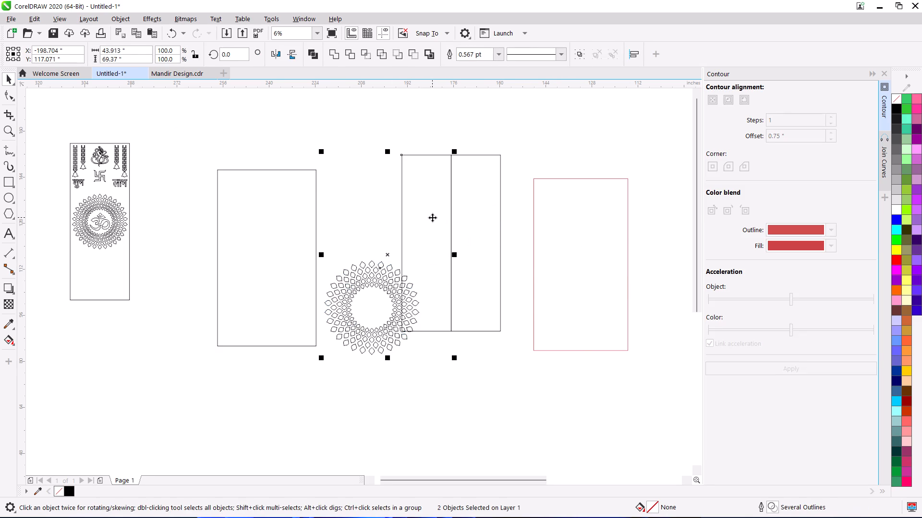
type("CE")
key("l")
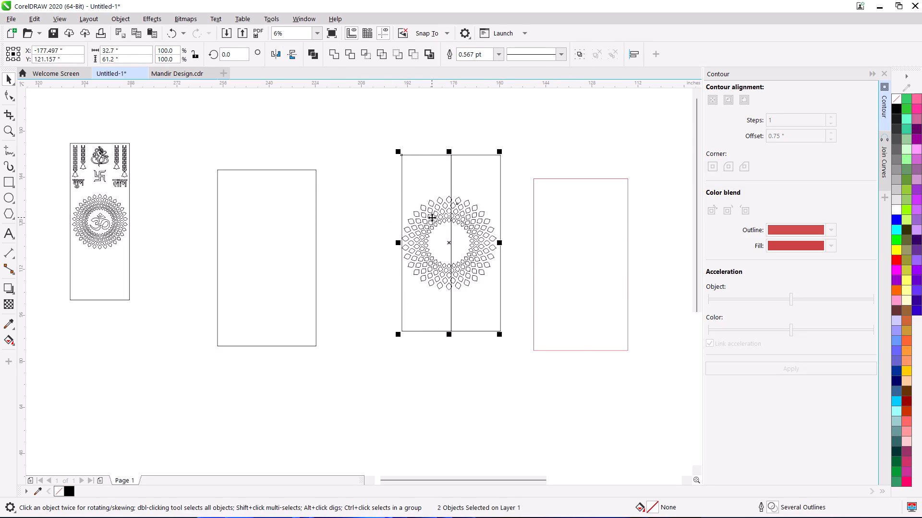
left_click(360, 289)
Select both adjoining rectangles and combine them into one object.
scroll(467, 246, "up", 1)
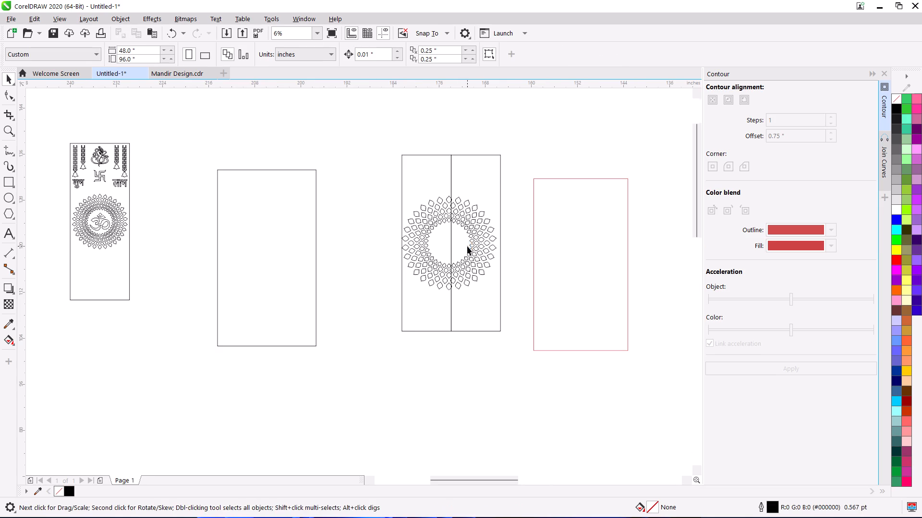
scroll(467, 247, "down", 1)
middle_click_drag(462, 252, 399, 283)
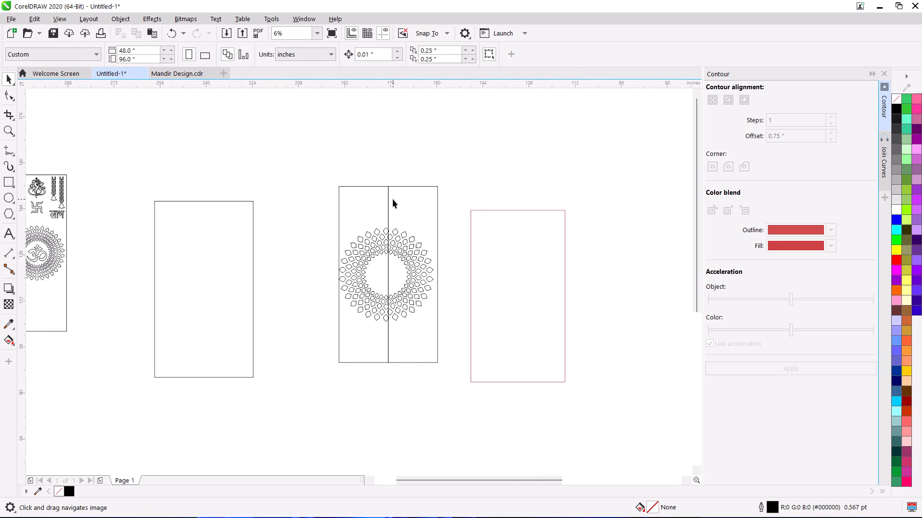
left_click(393, 199)
left_click(373, 207, "shift")
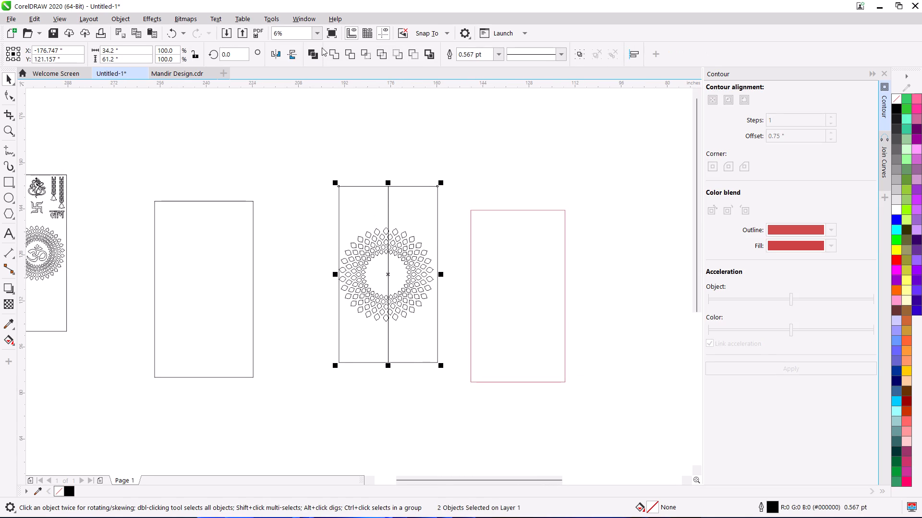
left_click(315, 52)
left_click(320, 118)
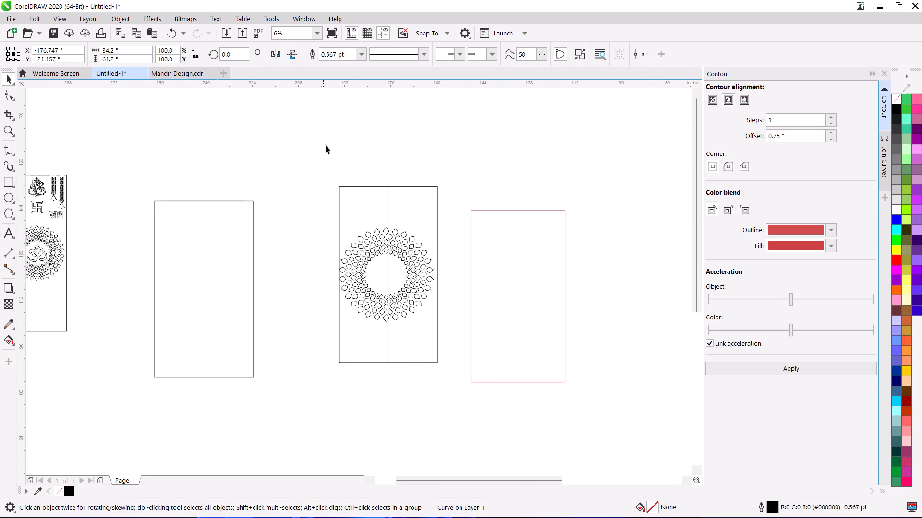
Move the petal ring aside and centre it horizontally and vertically on the combined rectangle pair.
left_click_drag(360, 244, 275, 238)
left_click(350, 211, "shift")
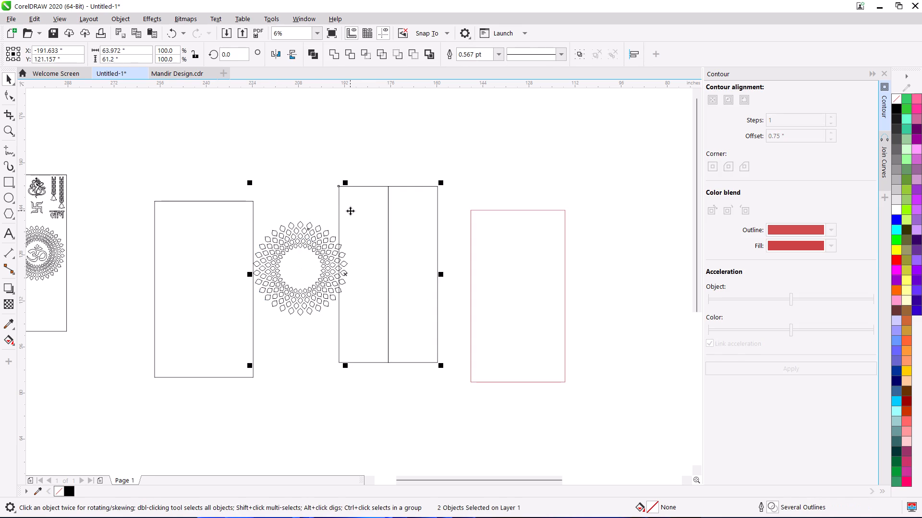
type("CE")
left_click(299, 249)
Examine closely how the ring's top petals line up with the joint between the two rectangles.
scroll(437, 269, "up", 1)
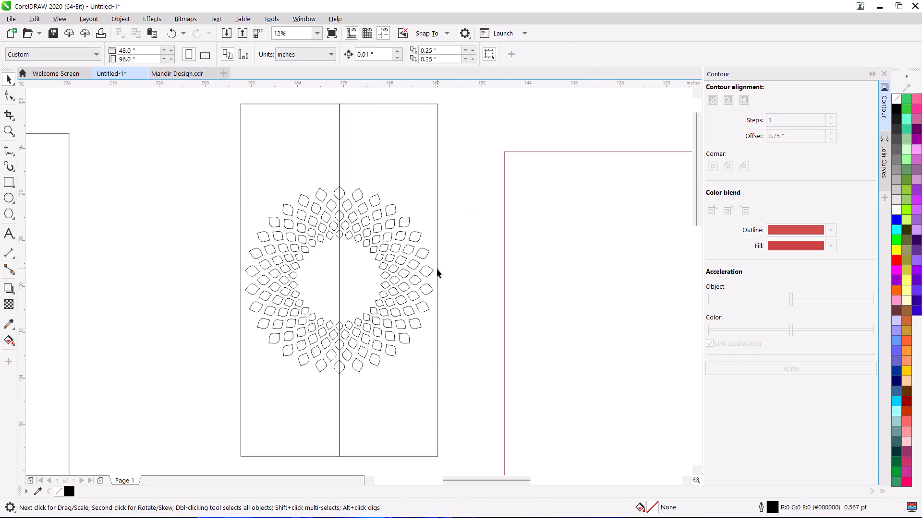
scroll(338, 187, "up", 3)
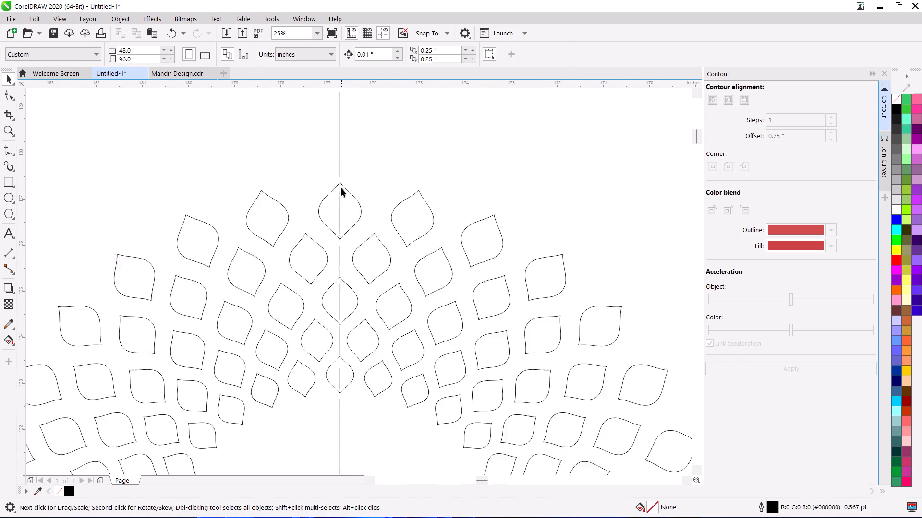
scroll(341, 188, "up", 3)
scroll(342, 165, "down", 2)
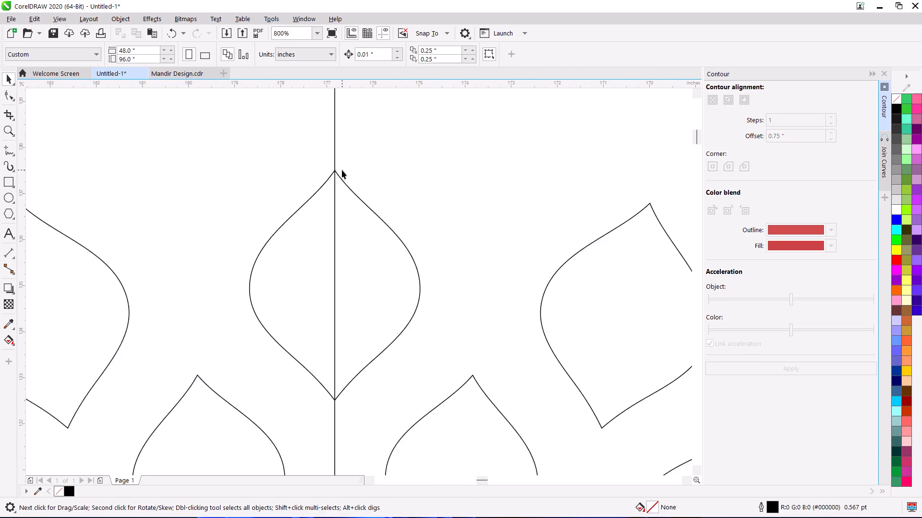
scroll(342, 170, "down", 6)
scroll(346, 183, "up", 1)
Break the combined rectangle pair apart into separate rectangles again.
left_click(372, 150)
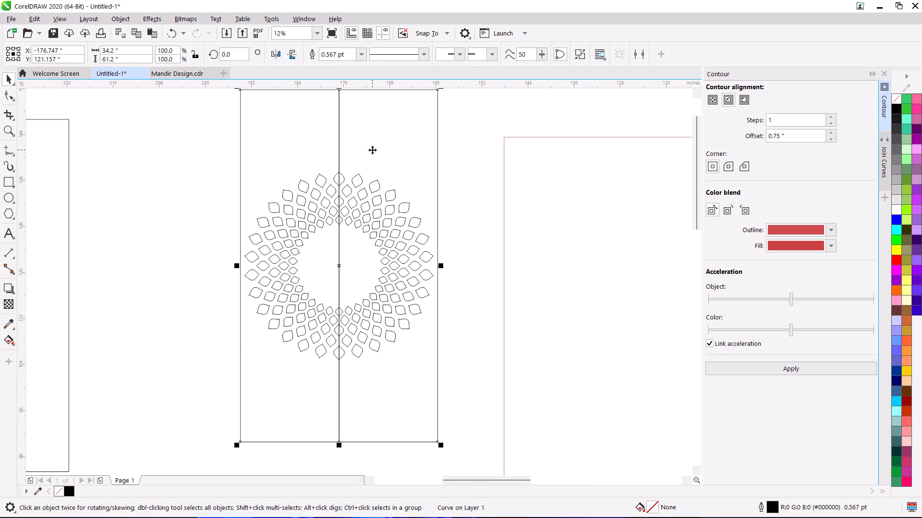
key("ctrl+k")
scroll(372, 150, "down", 1)
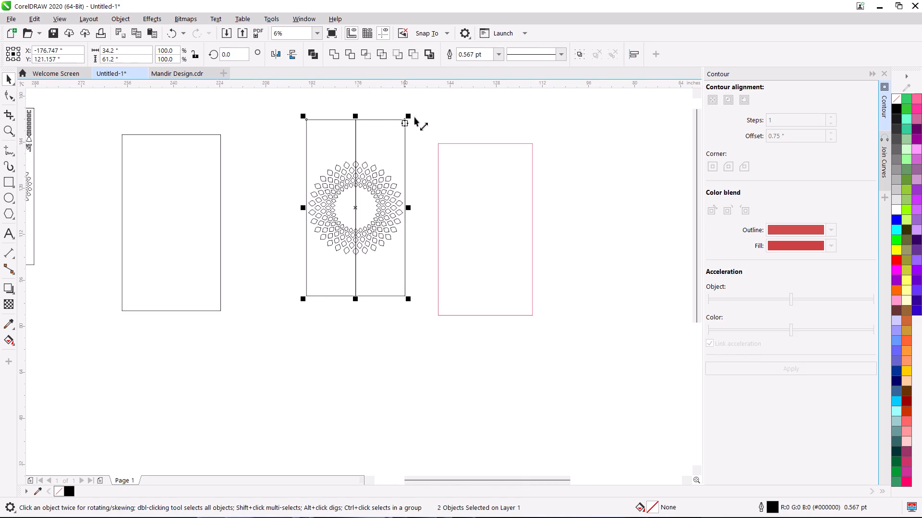
left_click(431, 111)
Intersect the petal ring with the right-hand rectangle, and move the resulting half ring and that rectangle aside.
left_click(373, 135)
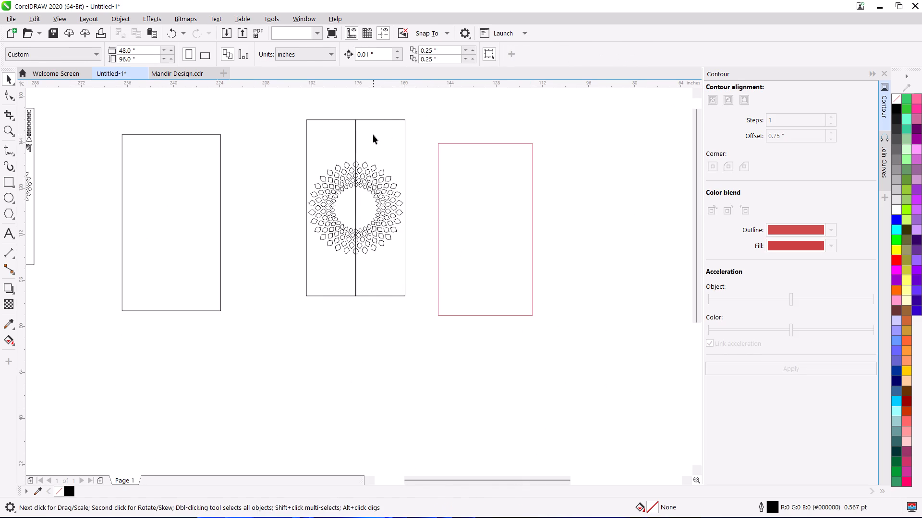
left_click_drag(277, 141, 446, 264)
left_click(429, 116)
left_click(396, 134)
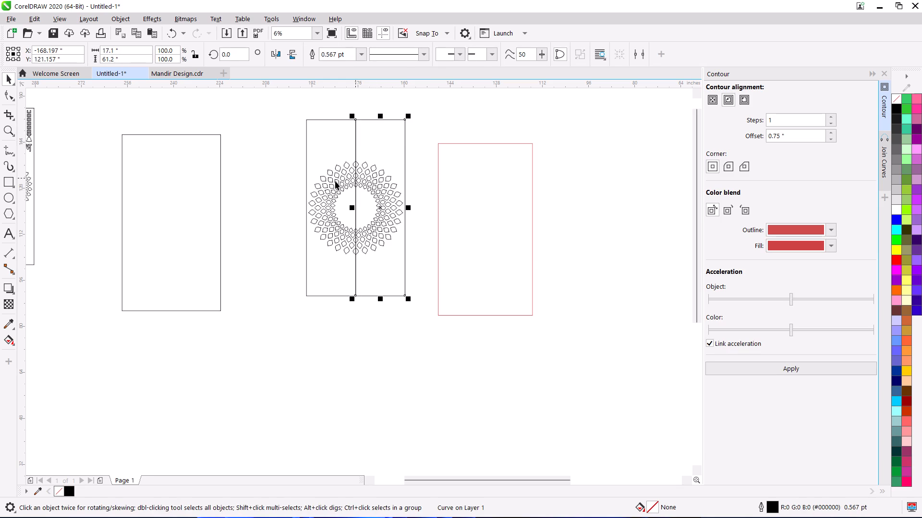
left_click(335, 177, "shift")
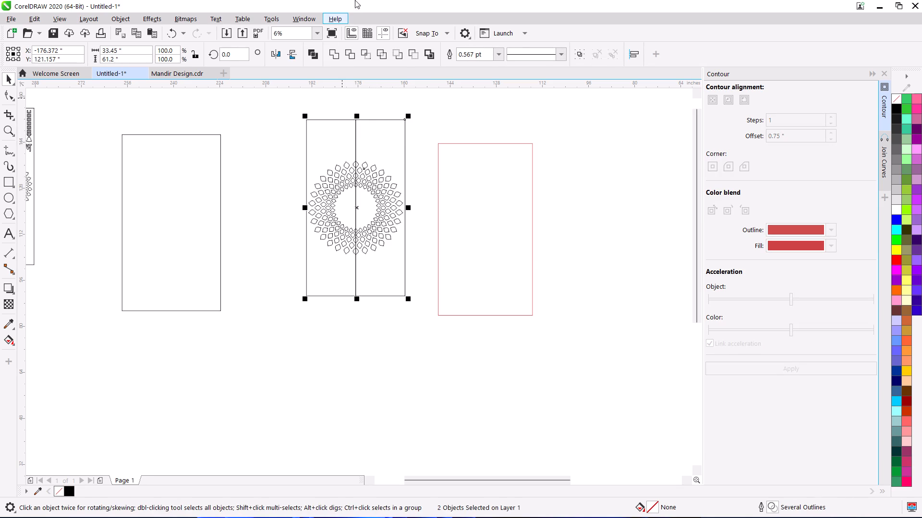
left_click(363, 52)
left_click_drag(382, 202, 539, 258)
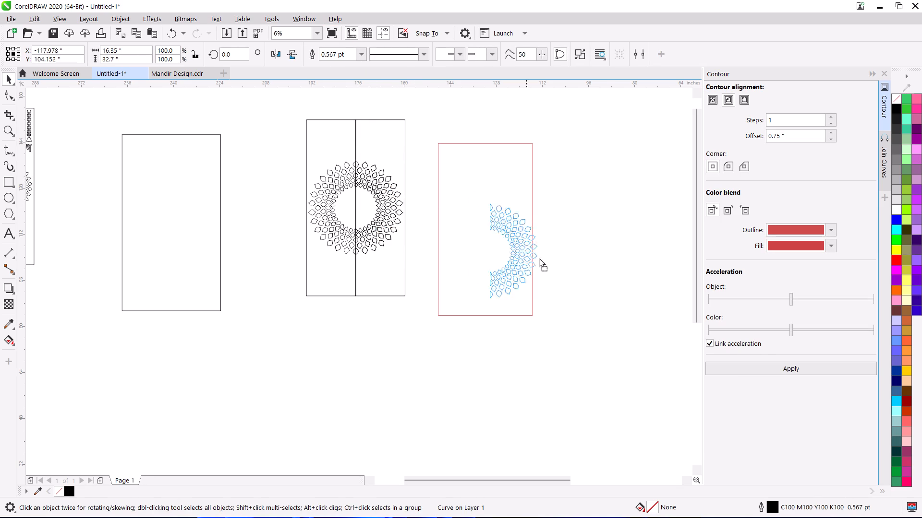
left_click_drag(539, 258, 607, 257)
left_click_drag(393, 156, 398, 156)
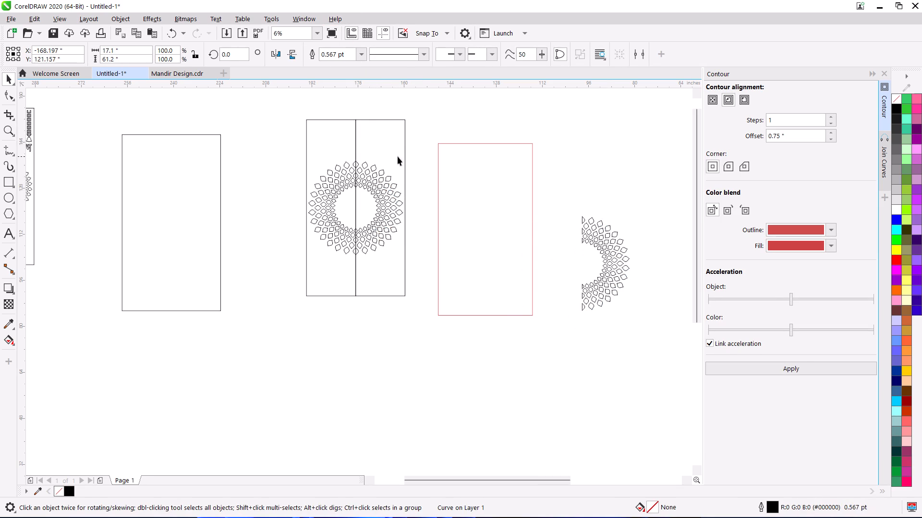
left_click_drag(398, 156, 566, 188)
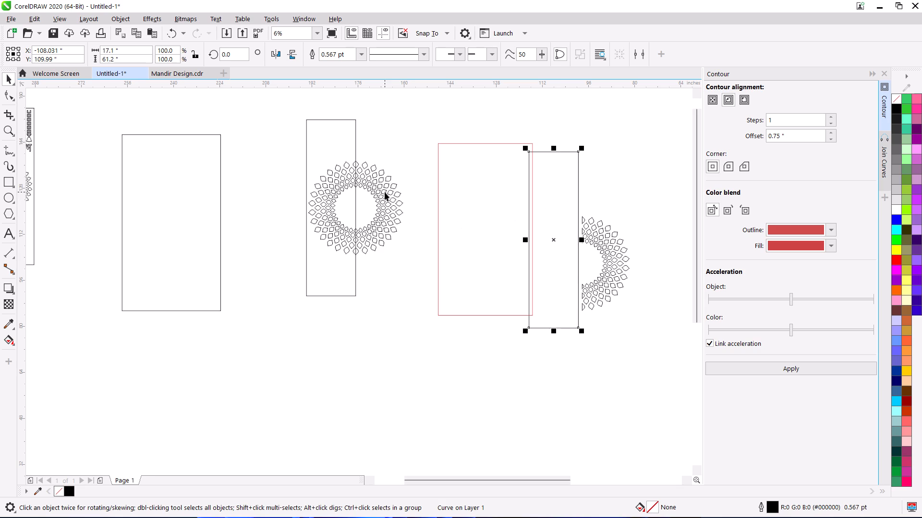
Intersect the petal ring with the left-hand rectangle, and move the resulting half ring and that rectangle aside.
left_click(385, 192)
left_click(339, 138, "shift")
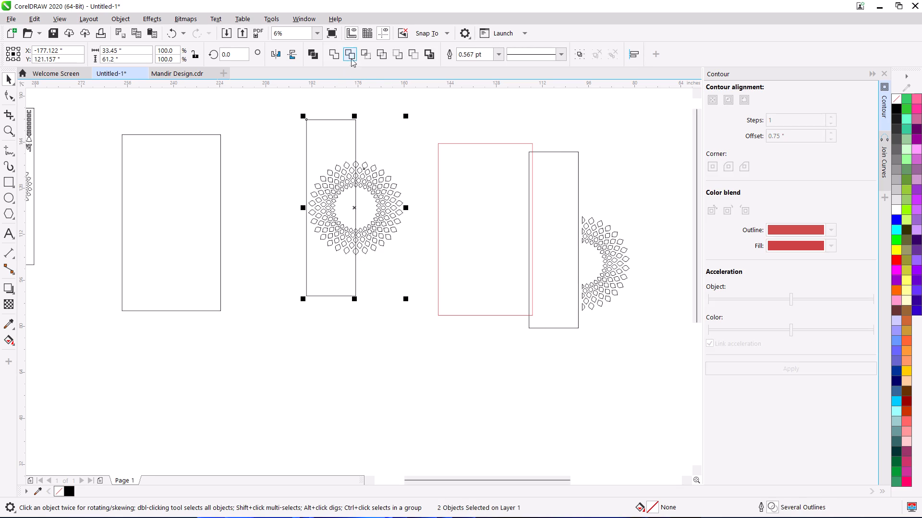
left_click(365, 55)
left_click_drag(345, 187, 254, 275)
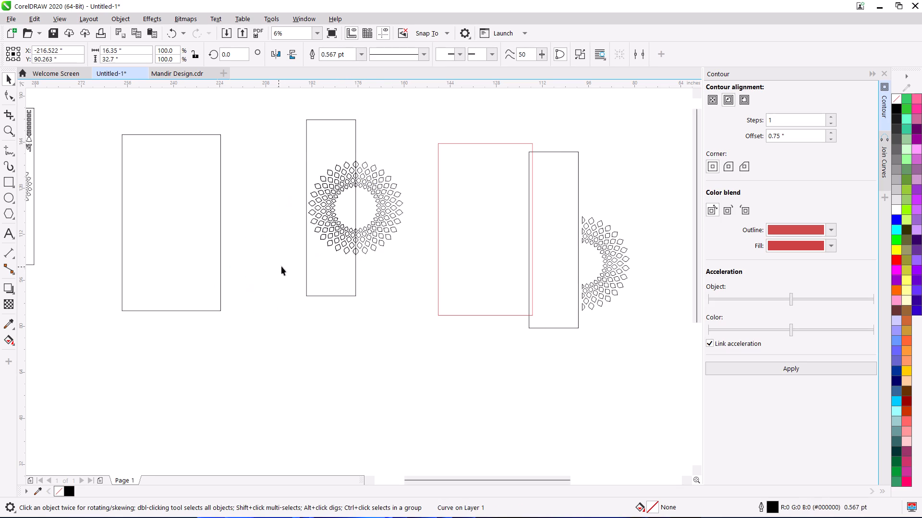
left_click_drag(331, 274, 257, 302)
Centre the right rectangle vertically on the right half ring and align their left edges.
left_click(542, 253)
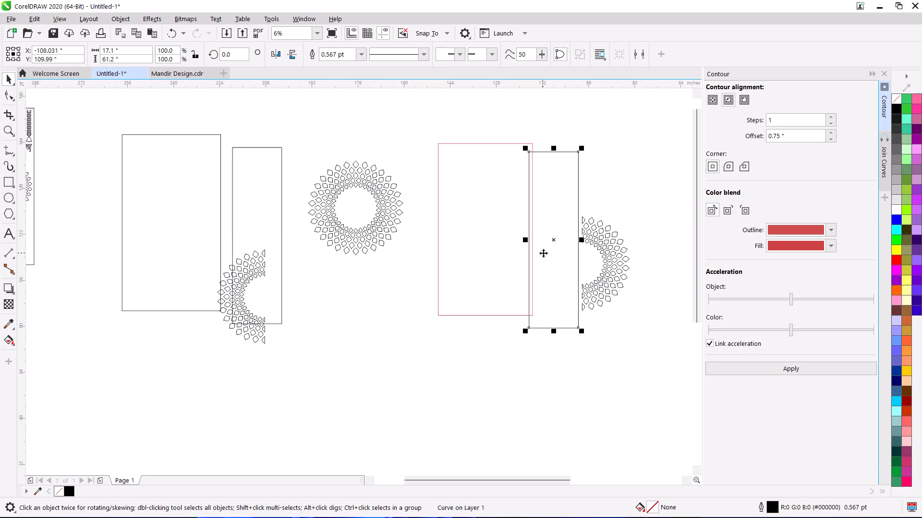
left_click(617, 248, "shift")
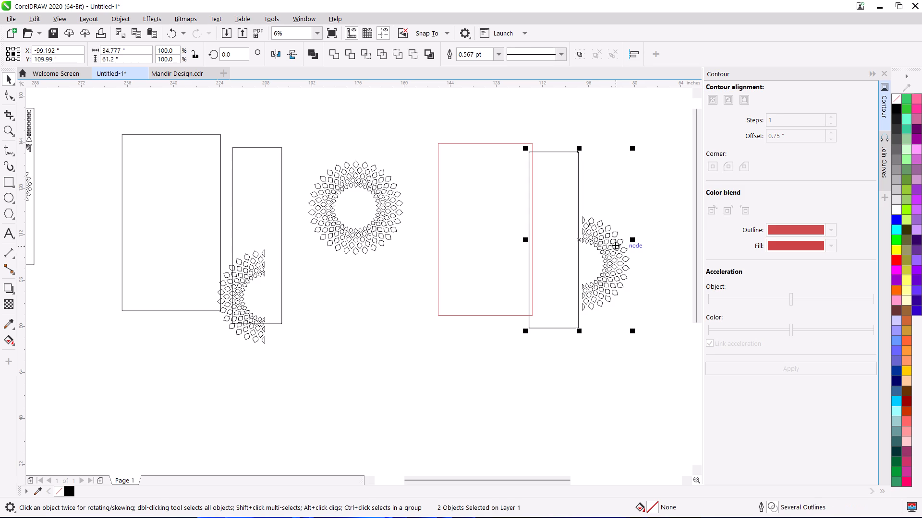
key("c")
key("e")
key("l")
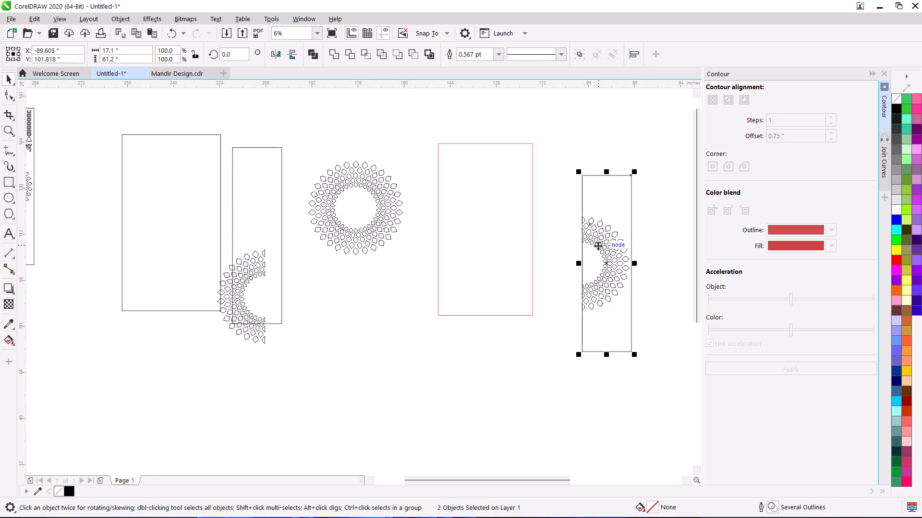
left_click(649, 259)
Centre the left half ring vertically on the left rectangle and align it flush with the rectangle's right edge.
left_click(234, 280)
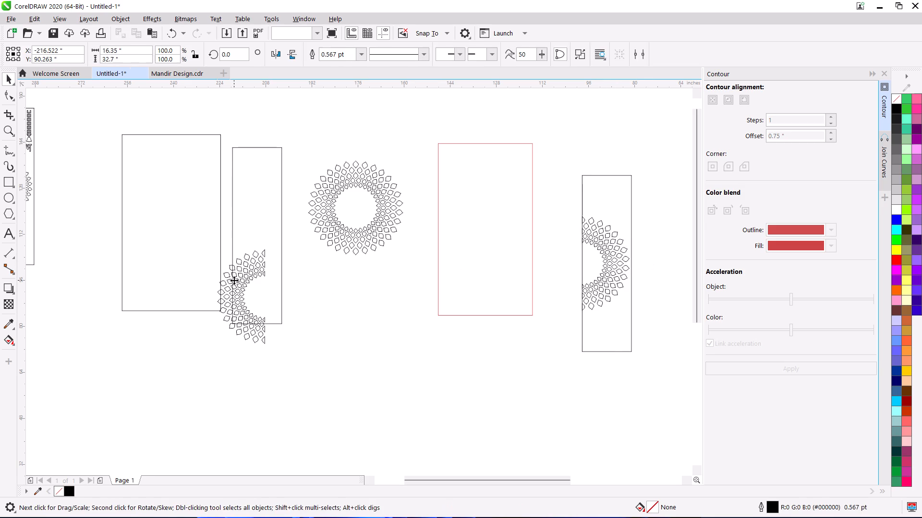
left_click(265, 205, "shift")
type("CER")
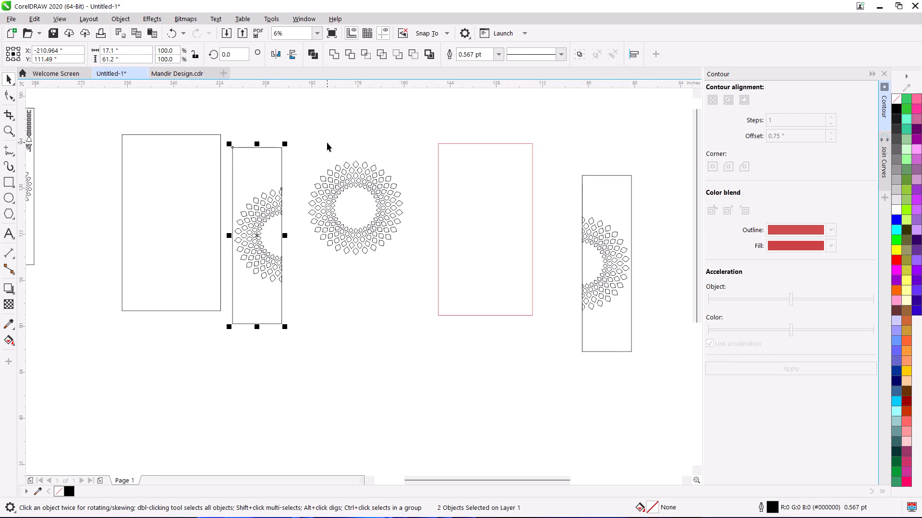
Delete the leftover full petal ring between the two half-ring panels.
left_click(327, 142)
left_click_drag(305, 136, 410, 306)
key("Delete")
Delete the red-outlined rectangle.
left_click(473, 274)
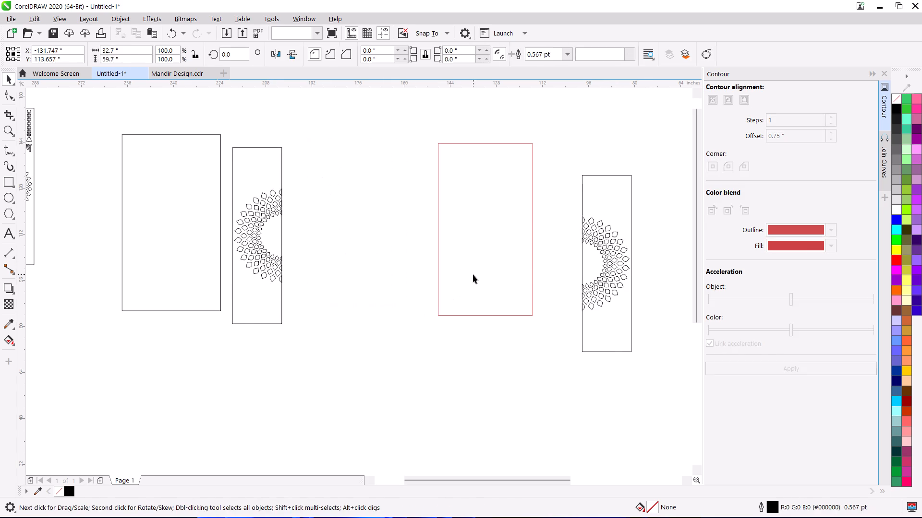
key("Delete")
Move the left half-ring panel, rectangle and petals together, into the open space away from the large rectangle.
left_click_drag(226, 135, 334, 371)
left_click_drag(265, 218, 356, 249)
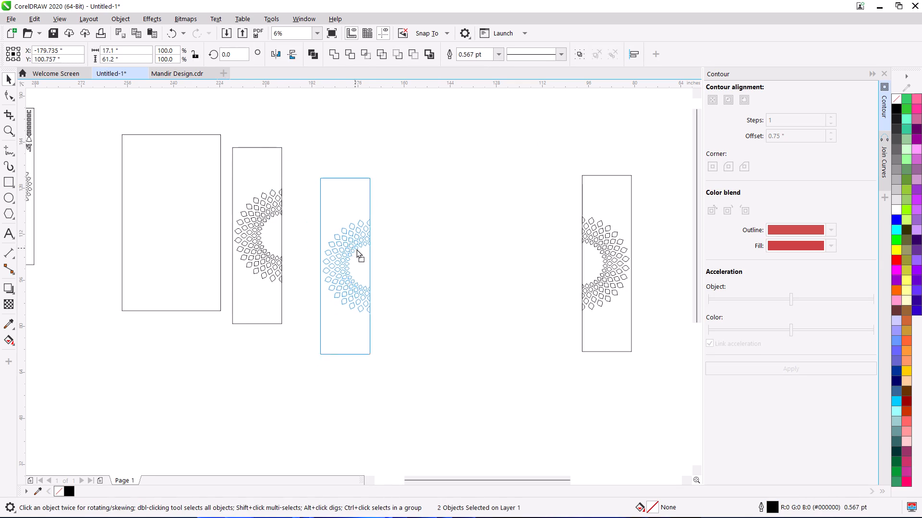
left_click_drag(356, 249, 364, 248)
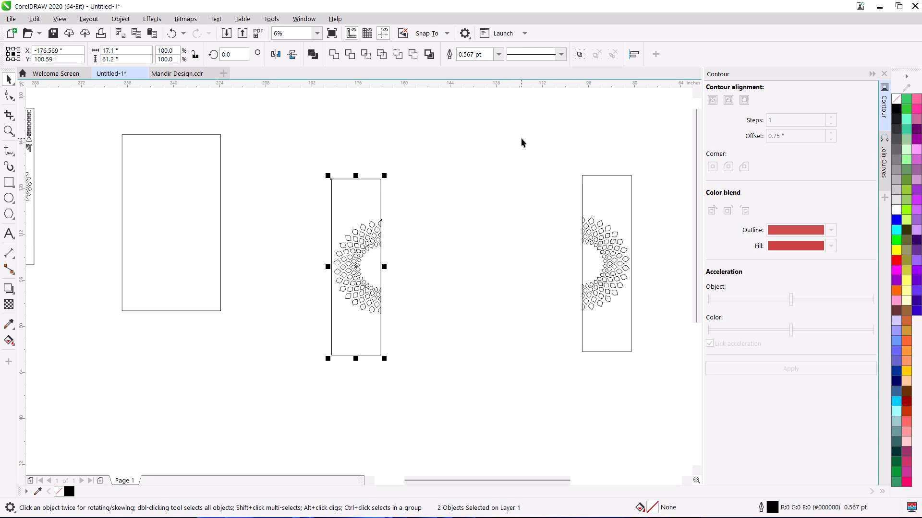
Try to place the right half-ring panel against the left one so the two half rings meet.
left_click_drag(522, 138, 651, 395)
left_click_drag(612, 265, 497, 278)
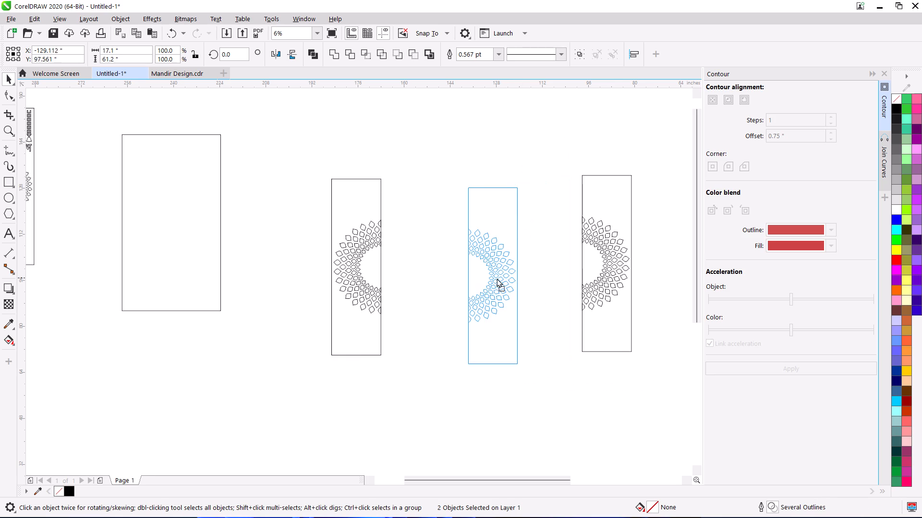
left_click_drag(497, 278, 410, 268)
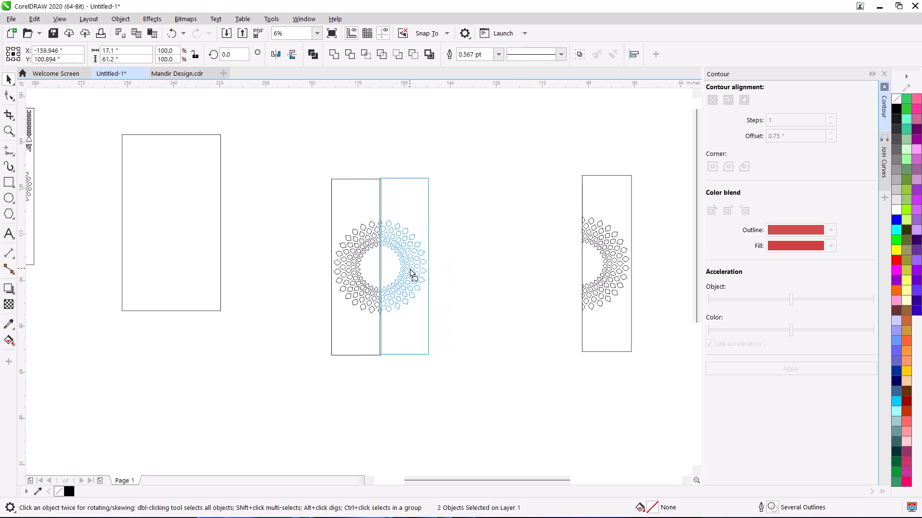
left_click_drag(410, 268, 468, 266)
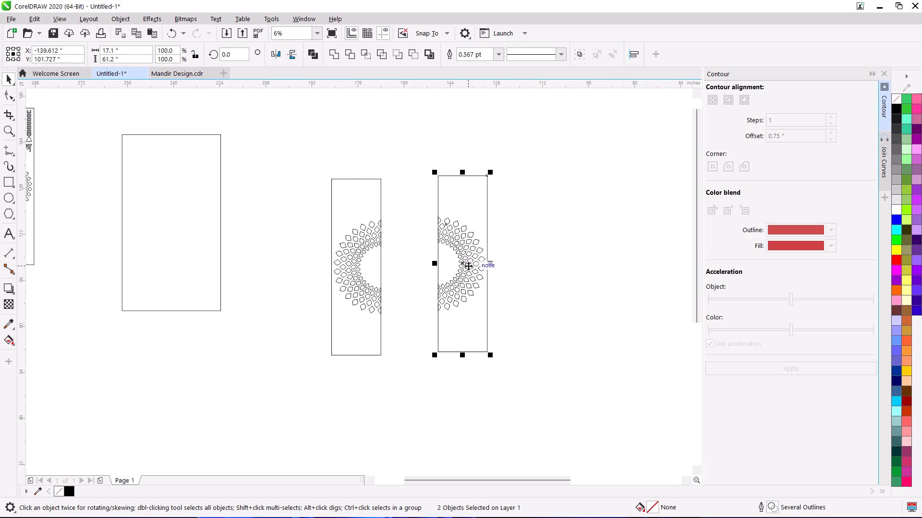
Delete the right half-ring panel with its petals.
key("Delete")
Combine the left rectangle and its half ring, and mirror a copy horizontally across the rectangle's right edge to complete the ring.
left_click_drag(294, 154, 450, 371)
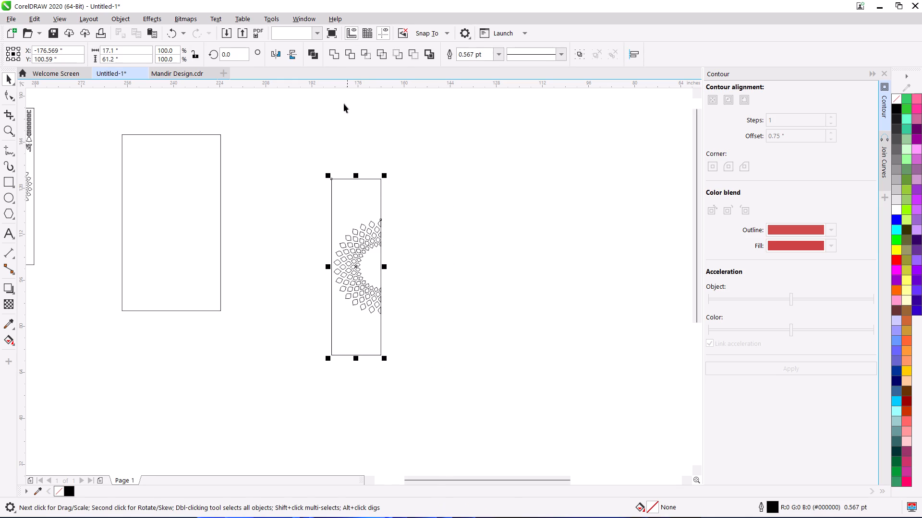
left_click(310, 58)
left_click_drag(328, 267, 416, 270)
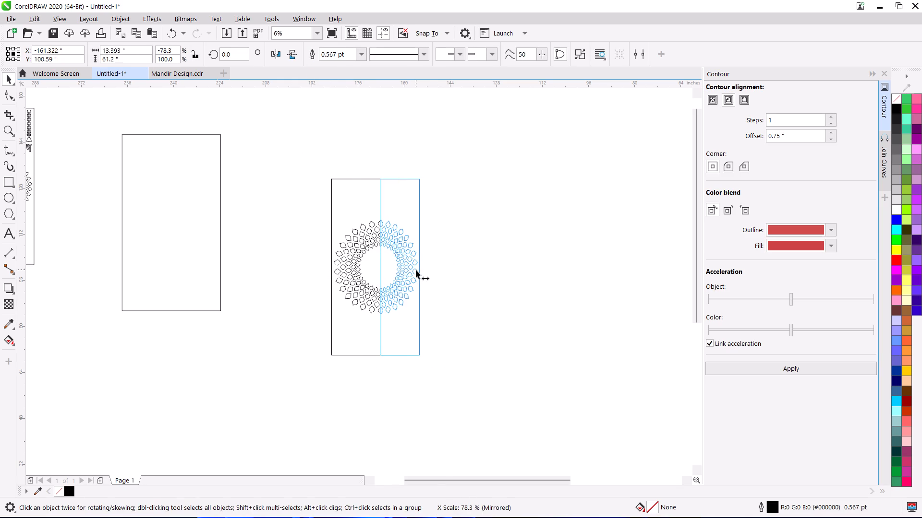
left_click_drag(416, 270, 429, 272)
right_click_drag(429, 272, 445, 270, "ctrl")
left_click(521, 240)
Draw a circle beside the panel pair and set its width and height to 9 inches.
scroll(387, 267, "up", 1)
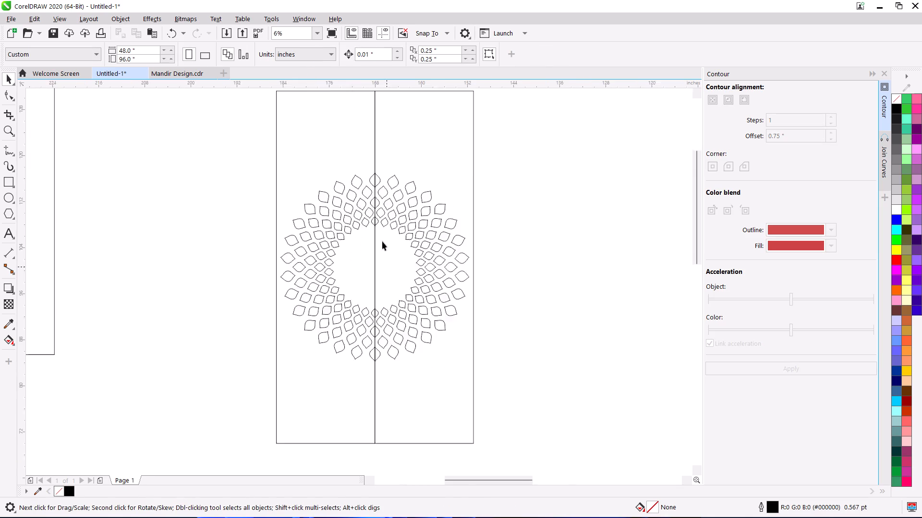
scroll(382, 241, "up", 1)
scroll(381, 243, "down", 2)
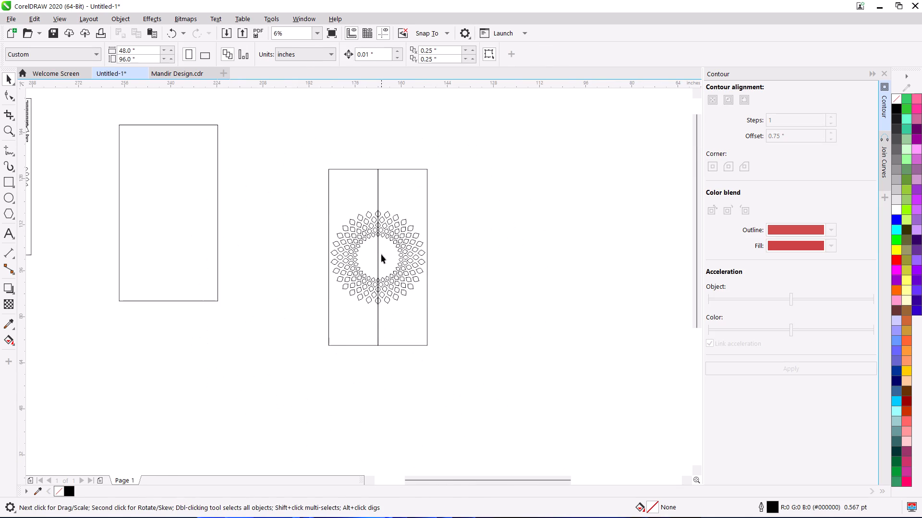
scroll(381, 254, "up", 1)
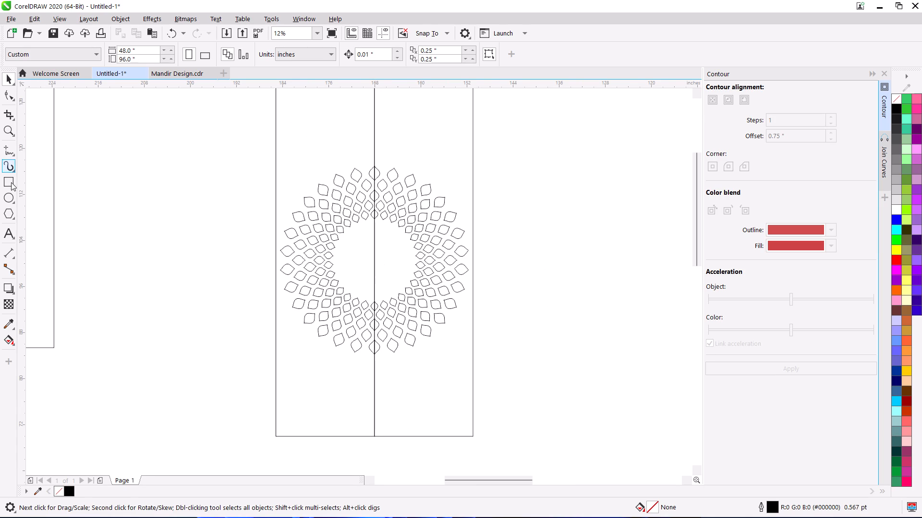
left_click(13, 197)
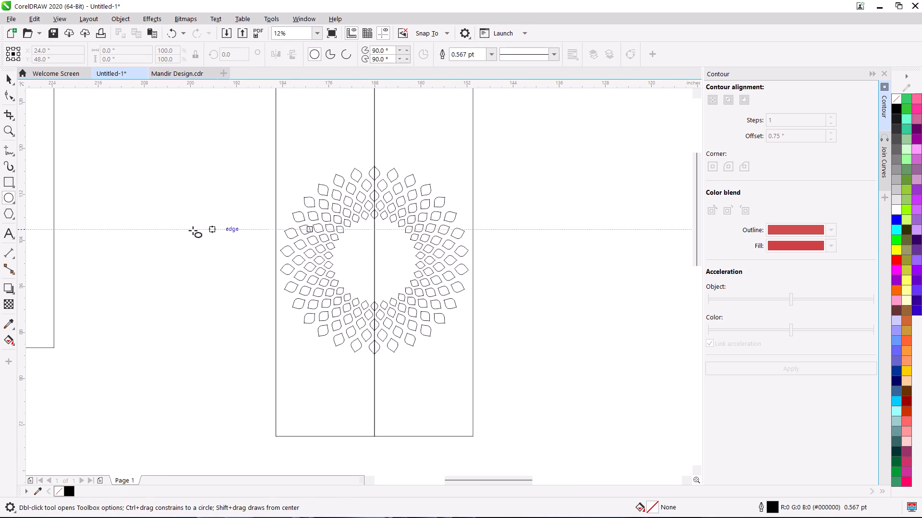
left_click_drag(178, 229, 230, 284)
left_click_drag(140, 50, 73, 53)
key("9")
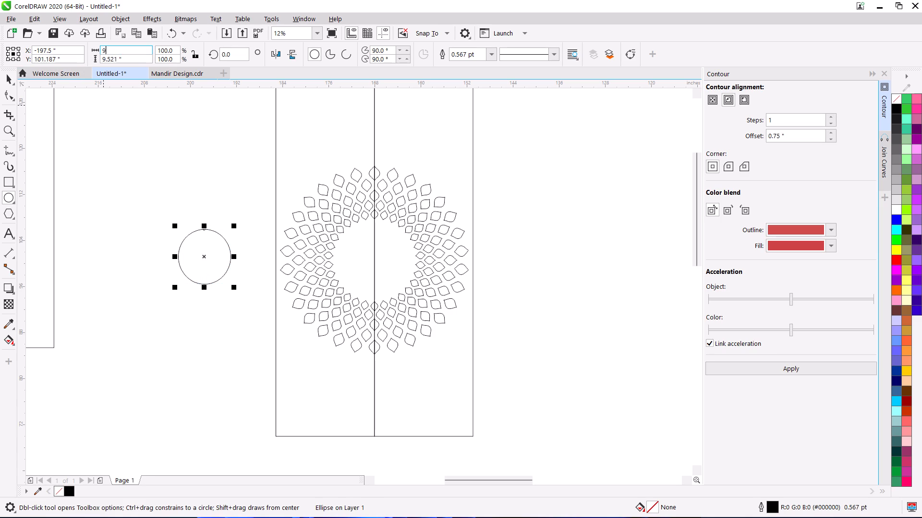
key("Return")
left_click_drag(142, 59, 58, 57)
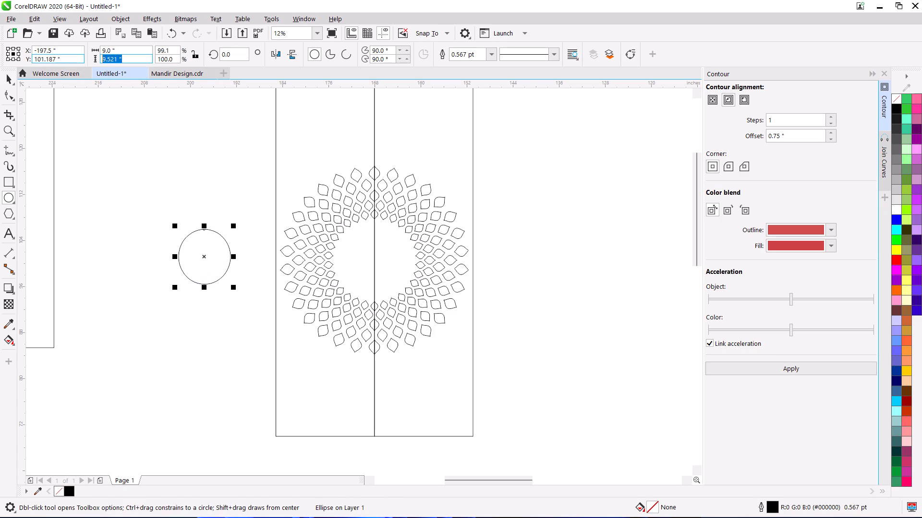
key("9")
key("Return")
key("space")
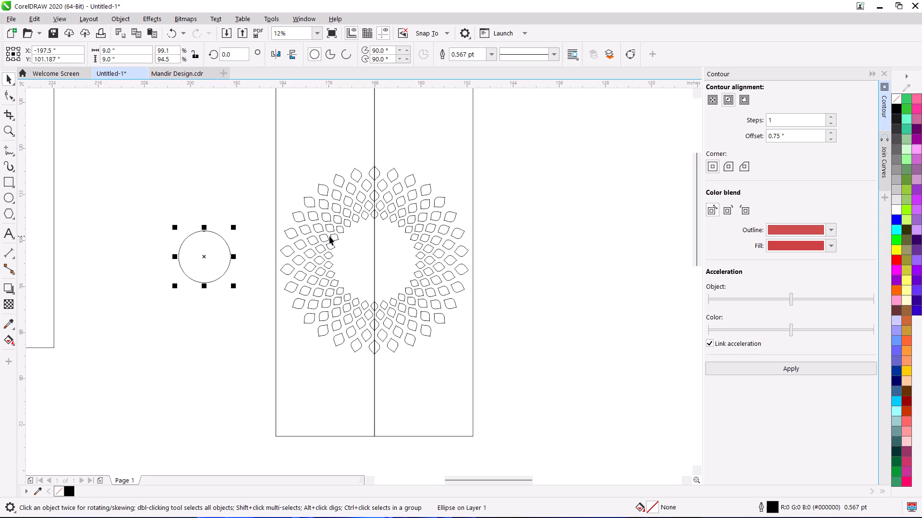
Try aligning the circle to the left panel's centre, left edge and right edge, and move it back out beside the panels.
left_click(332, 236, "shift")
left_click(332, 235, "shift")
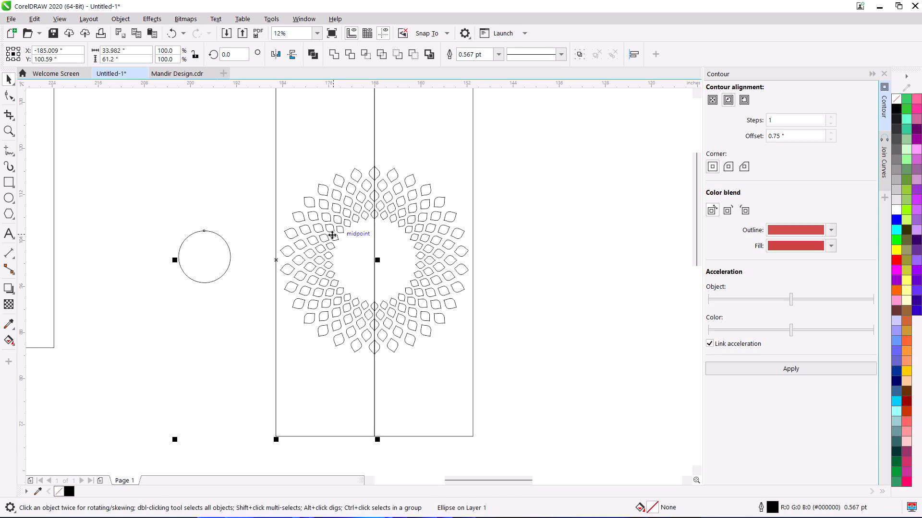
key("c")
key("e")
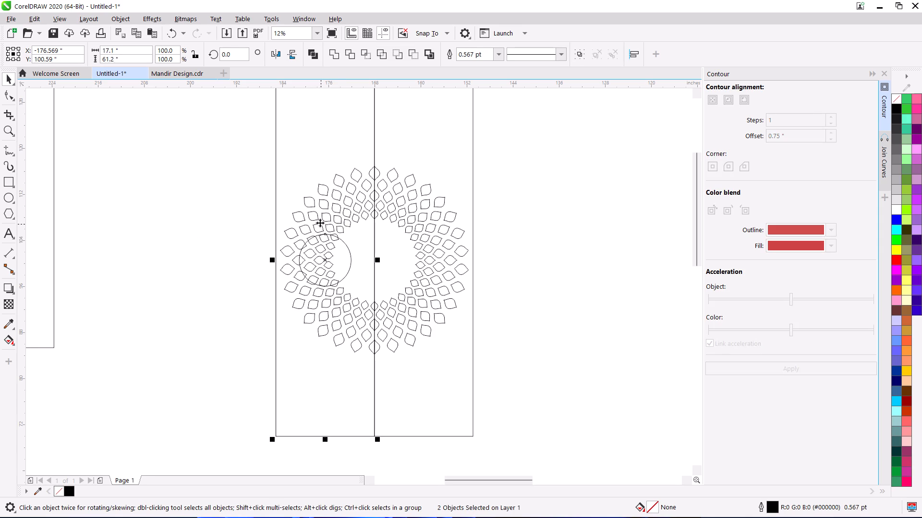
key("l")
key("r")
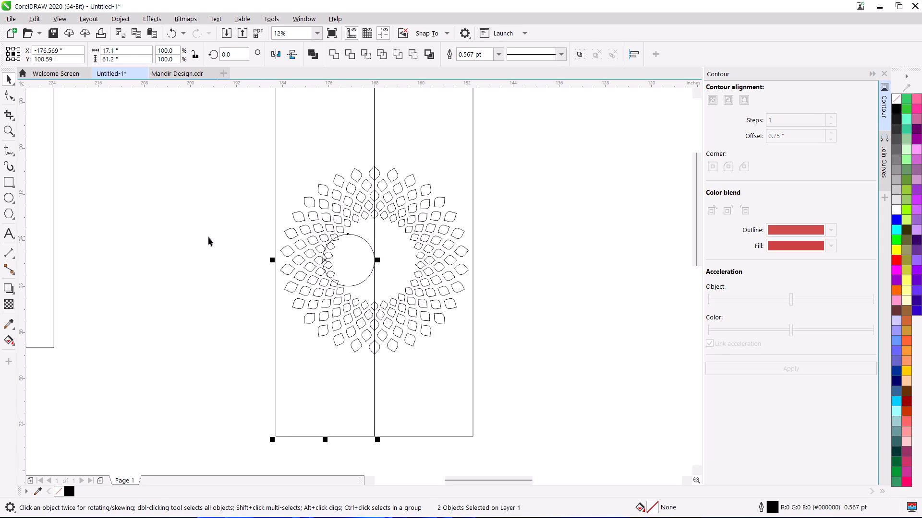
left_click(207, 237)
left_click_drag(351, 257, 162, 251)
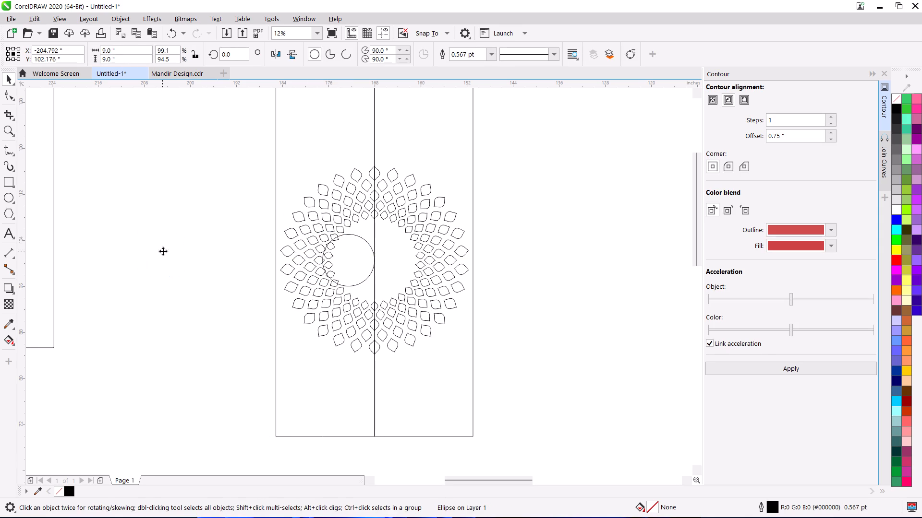
Select both mirrored half-ring panels and combine them into one object.
scroll(319, 232, "down", 1)
left_click(320, 227)
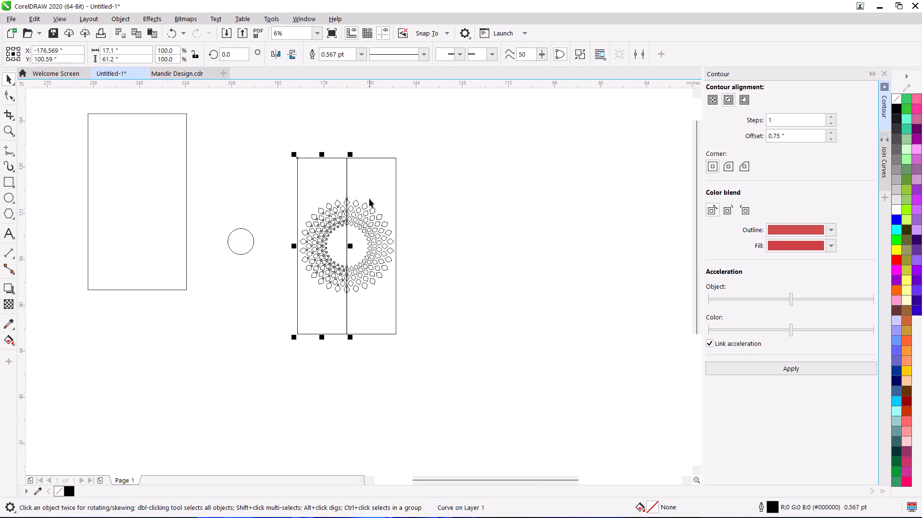
left_click(369, 196, "shift")
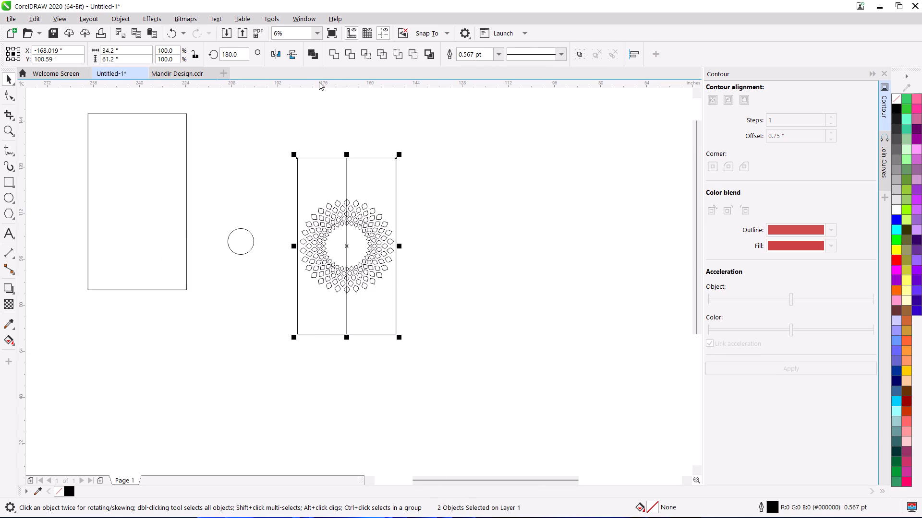
left_click(315, 58)
Centre the 9 inch circle horizontally and vertically on the combined panel pair, inside the petal ring.
left_click(245, 241)
left_click(342, 220, "shift")
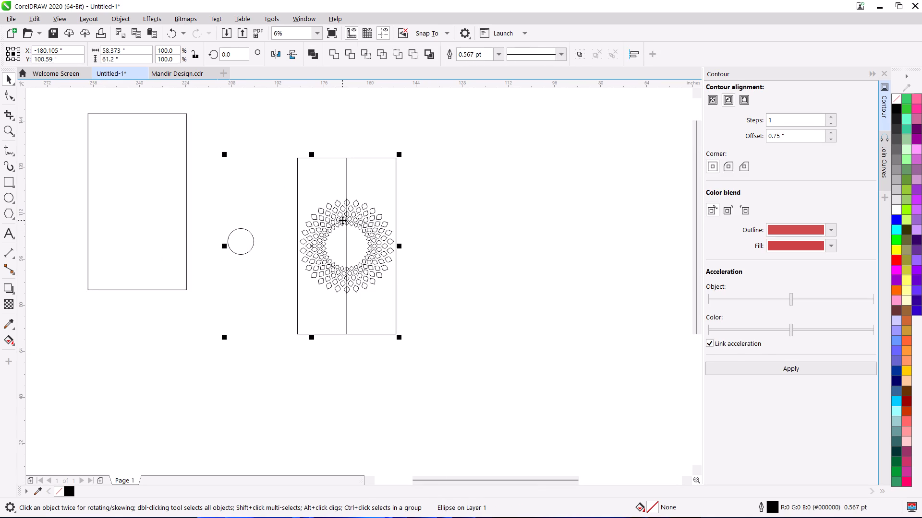
type("CE")
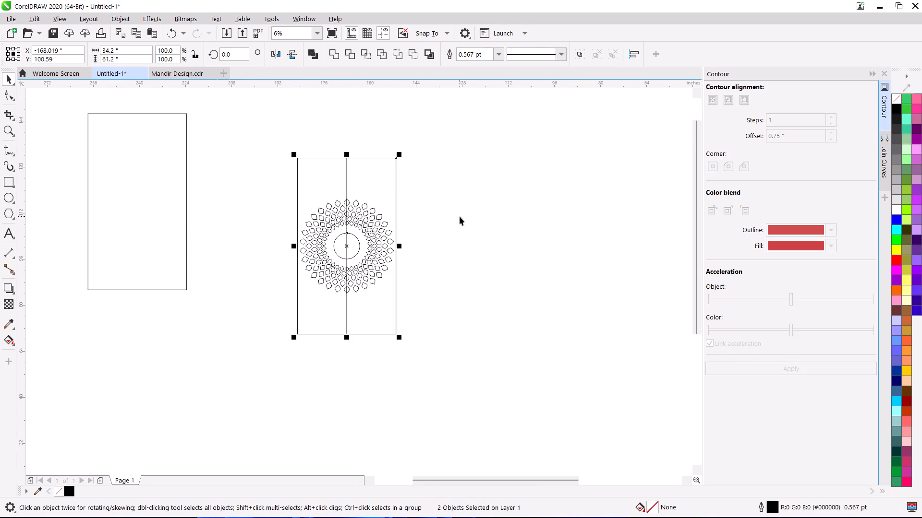
Break the combined panel pair apart, and combine all the ring petals and the central circle into one object.
left_click(442, 214)
left_click(391, 220)
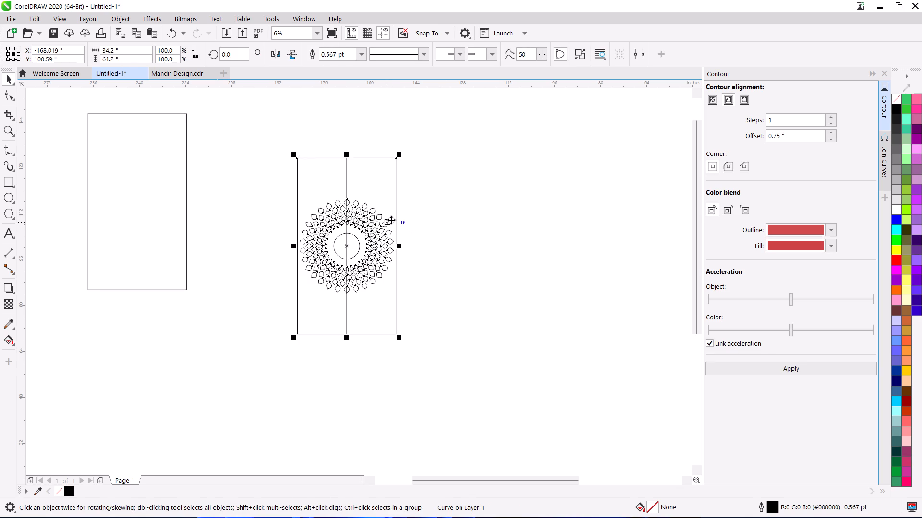
key("ctrl+k")
left_click(444, 207)
left_click(377, 216)
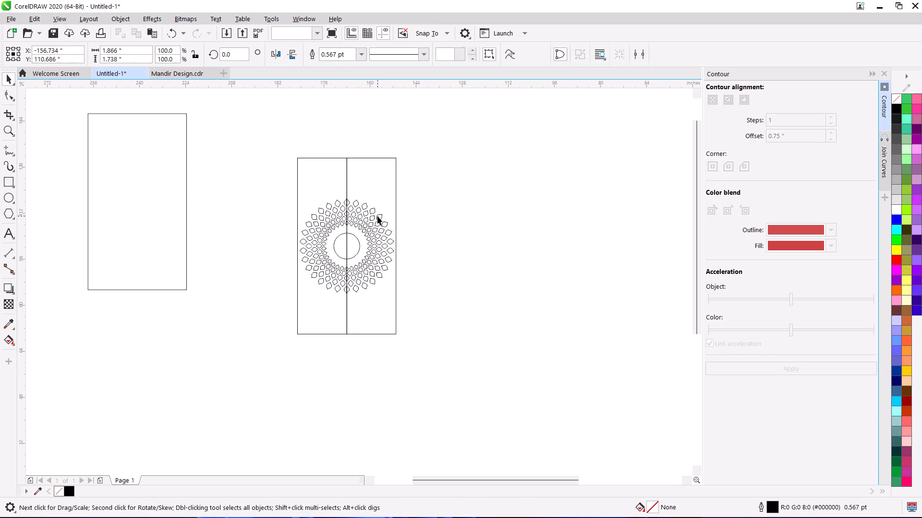
left_click(435, 211)
left_click_drag(340, 136, 345, 141)
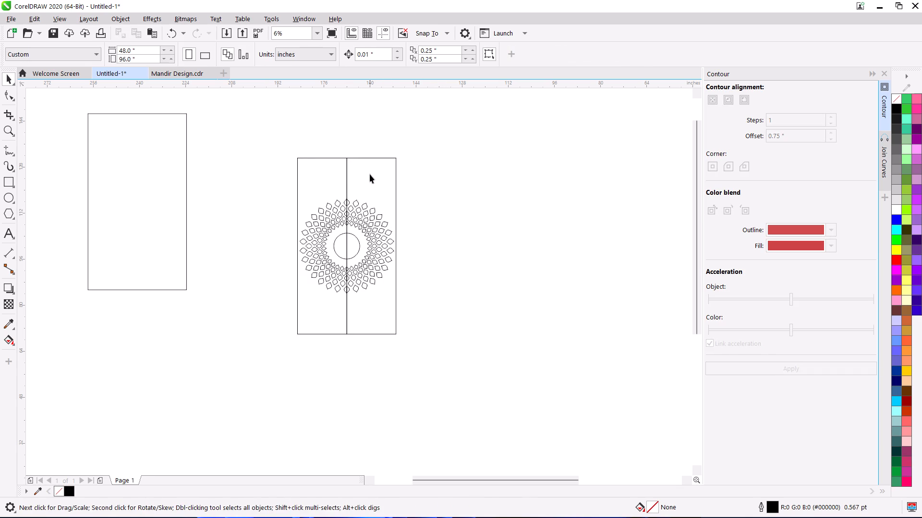
left_click_drag(260, 177, 450, 301)
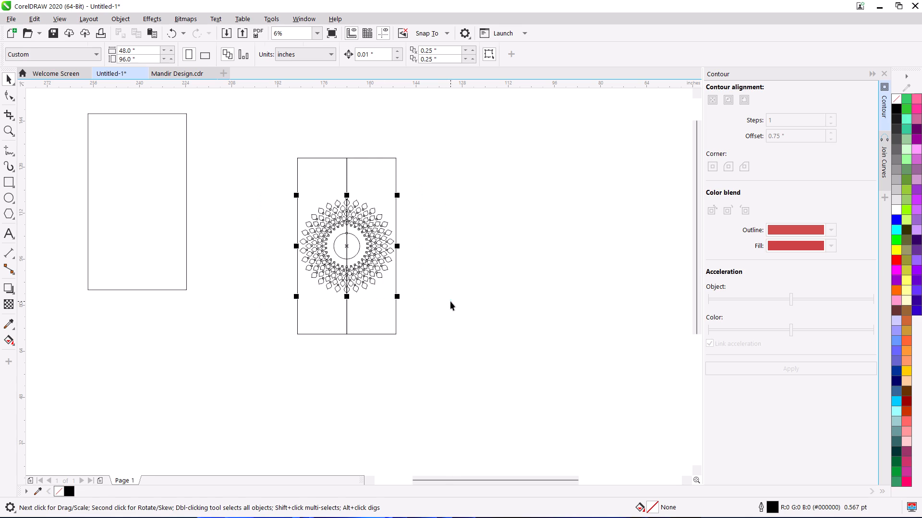
left_click(314, 58)
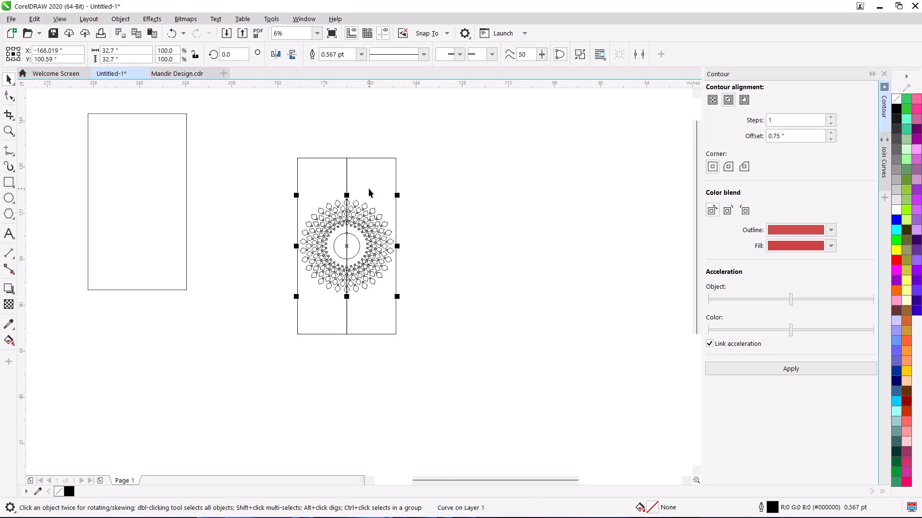
Intersect the combined ring with the right panel rectangle, and move the resulting half ring and that rectangle clear of the pair.
left_click(370, 188)
left_click(338, 211, "shift")
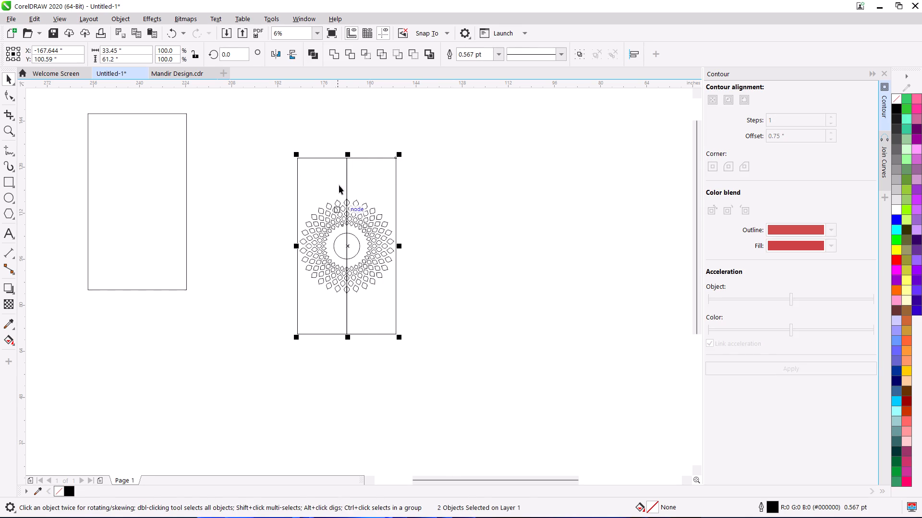
left_click(368, 56)
left_click_drag(361, 214, 515, 214)
left_click_drag(379, 190, 485, 189)
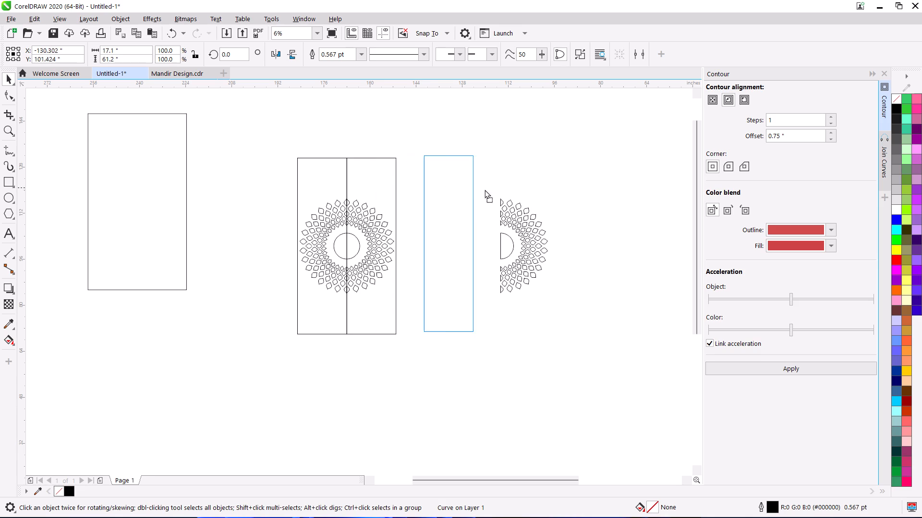
left_click_drag(485, 189, 534, 189)
Delete the leftover left panel rectangle and the full petal ring.
left_click_drag(270, 135, 352, 343)
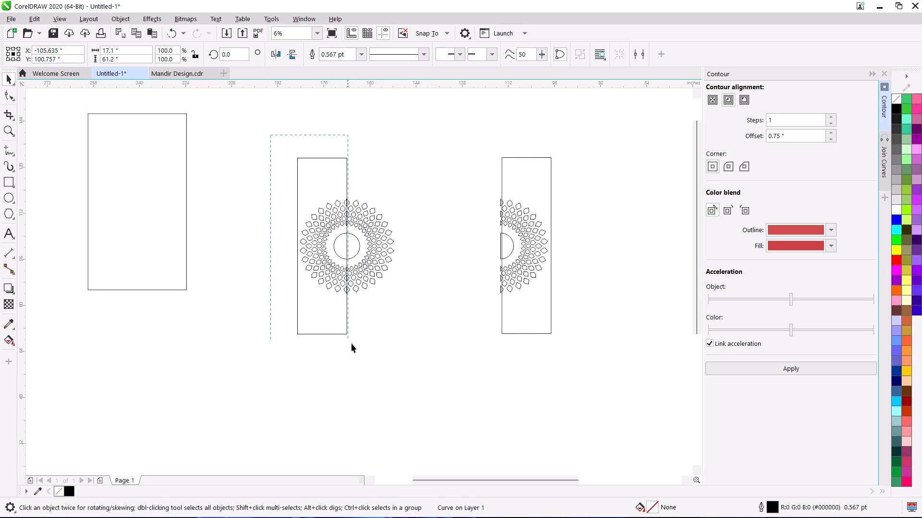
left_click_drag(352, 343, 436, 365)
key("Delete")
Align the half ring to the remaining rectangle's left edge and vertical centre, and combine the two into one panel.
left_click_drag(512, 242, 379, 237)
left_click(517, 245, "shift")
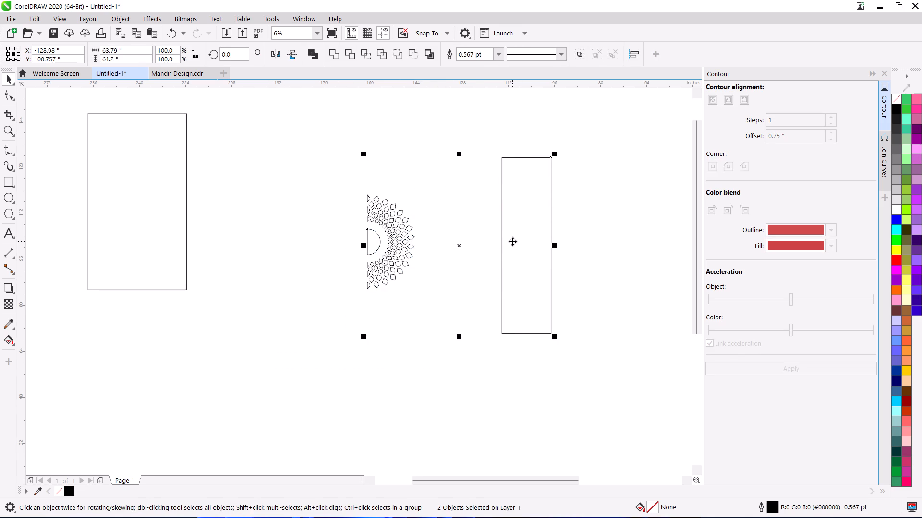
type("CEL")
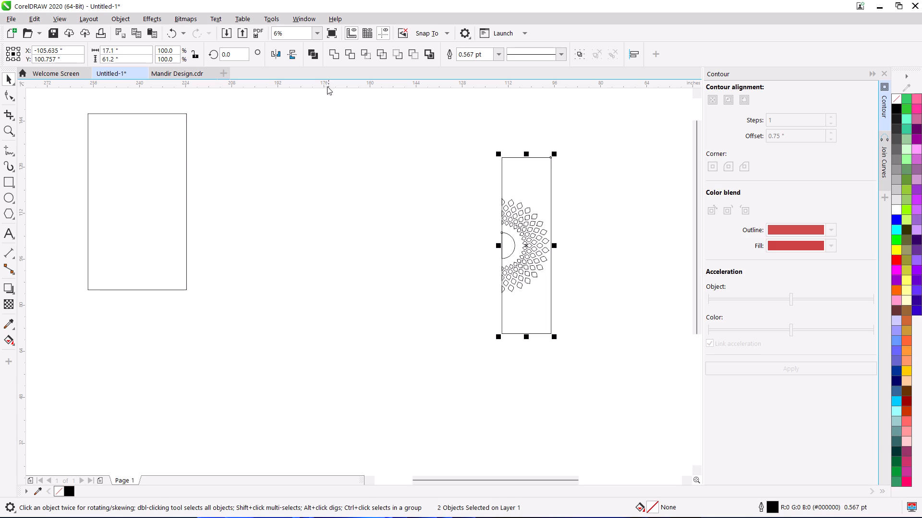
left_click(310, 54)
Mirror a copy of the panel horizontally across its left edge to complete the ring and central circle.
left_click_drag(558, 243, 477, 256)
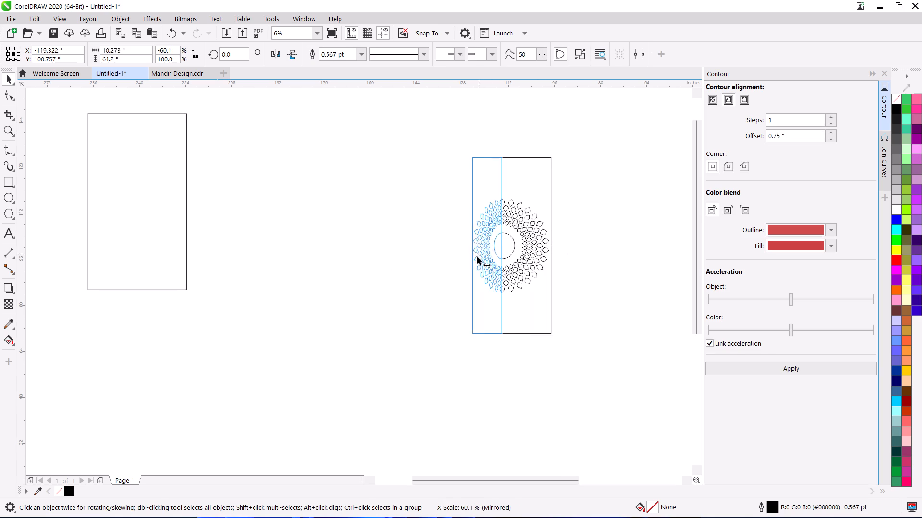
left_click_drag(477, 256, 436, 266)
right_click(436, 266, "ctrl")
left_click(381, 247)
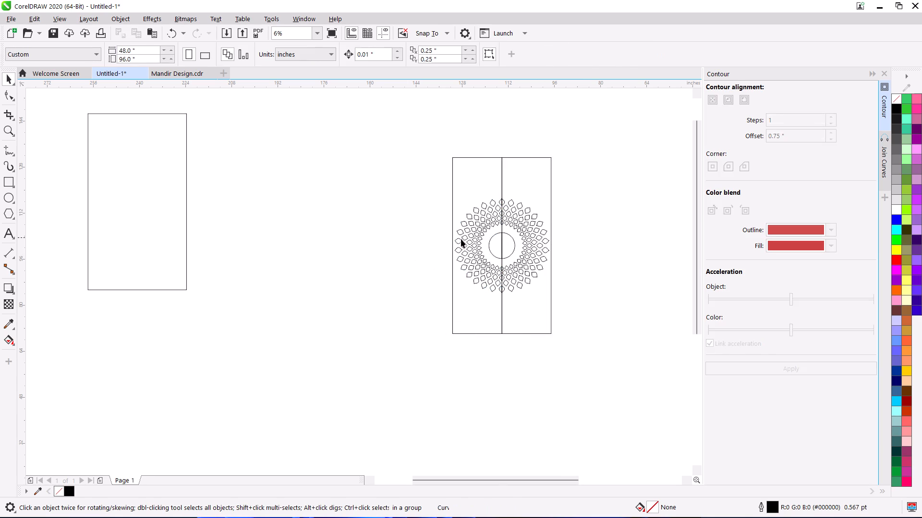
Move both half-ring panels nearer the large blank rectangle, placing them side by side with a narrow gap between them.
left_click_drag(479, 239, 311, 252)
left_click_drag(523, 245, 369, 256)
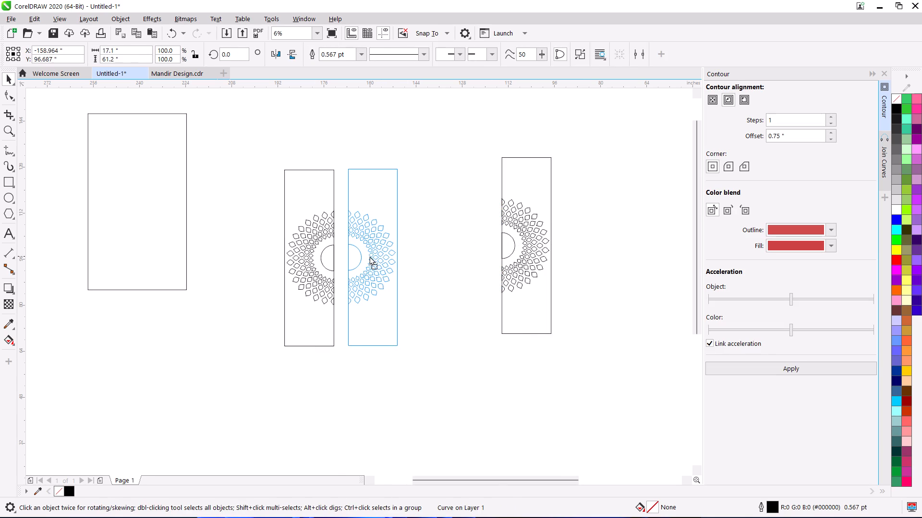
left_click_drag(369, 256, 362, 257)
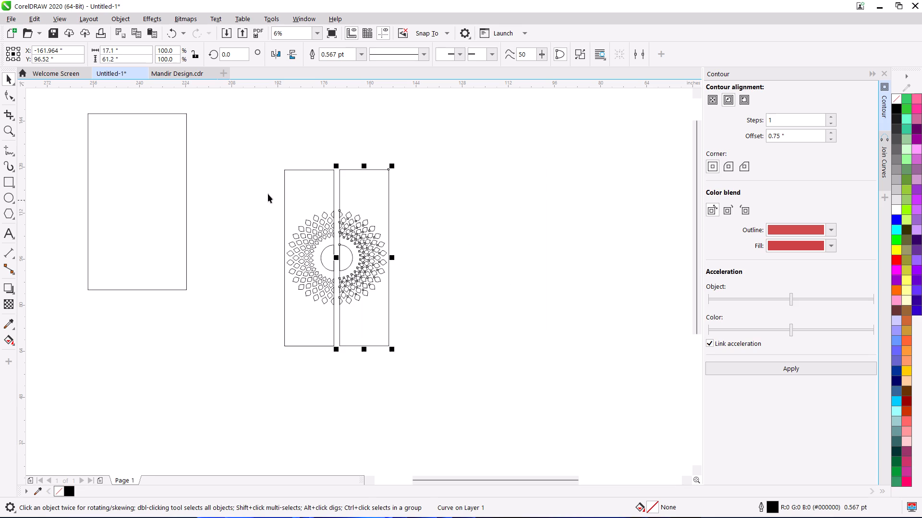
Fill both half-ring panels with black.
left_click_drag(244, 140, 432, 409)
left_click(895, 105)
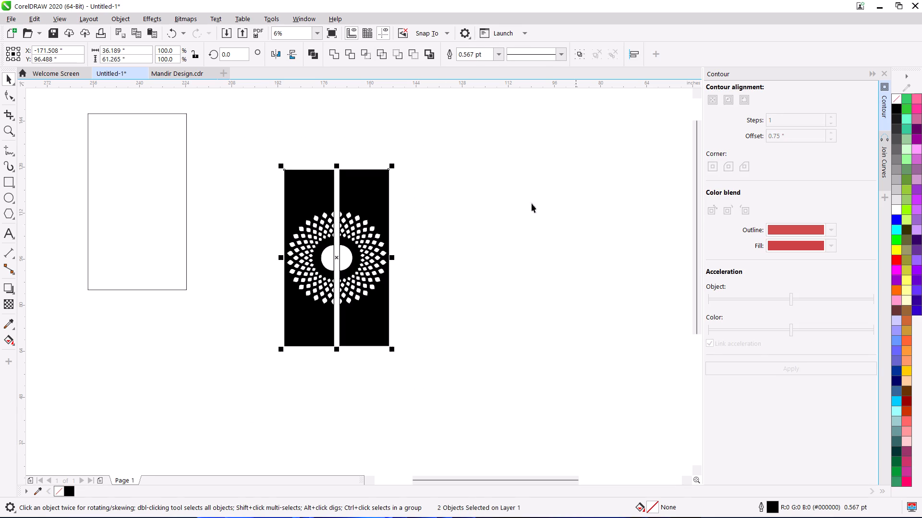
left_click_drag(477, 227, 475, 235)
Examine the black-filled ring panels close up and in full-screen preview, together with the other mandir panels.
scroll(333, 264, "up", 1)
middle_click_drag(333, 264, 337, 292)
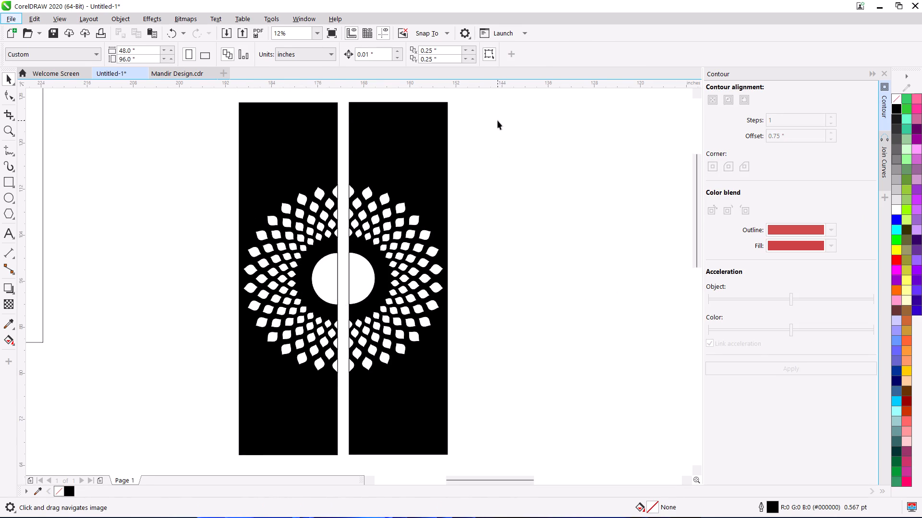
key("F9")
key("F9")
left_click(473, 162)
scroll(494, 166, "down", 1)
middle_click_drag(496, 168, 552, 189)
key("F9")
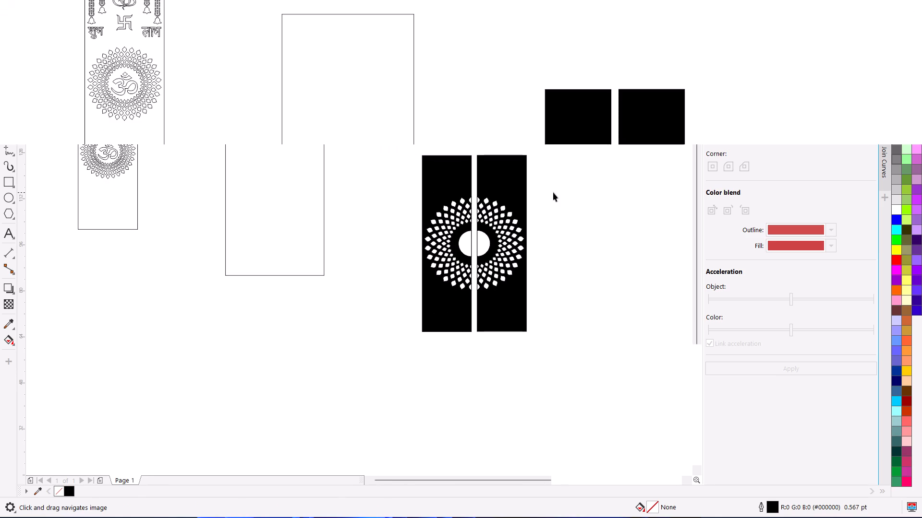
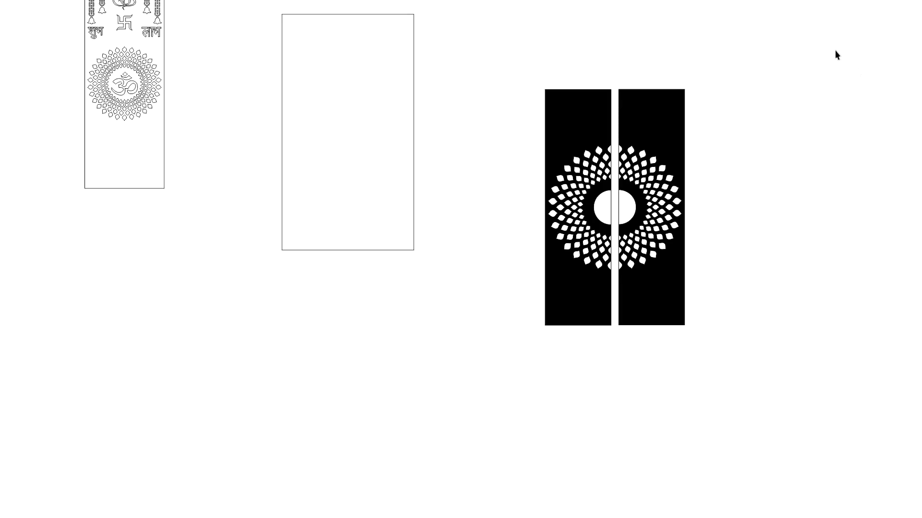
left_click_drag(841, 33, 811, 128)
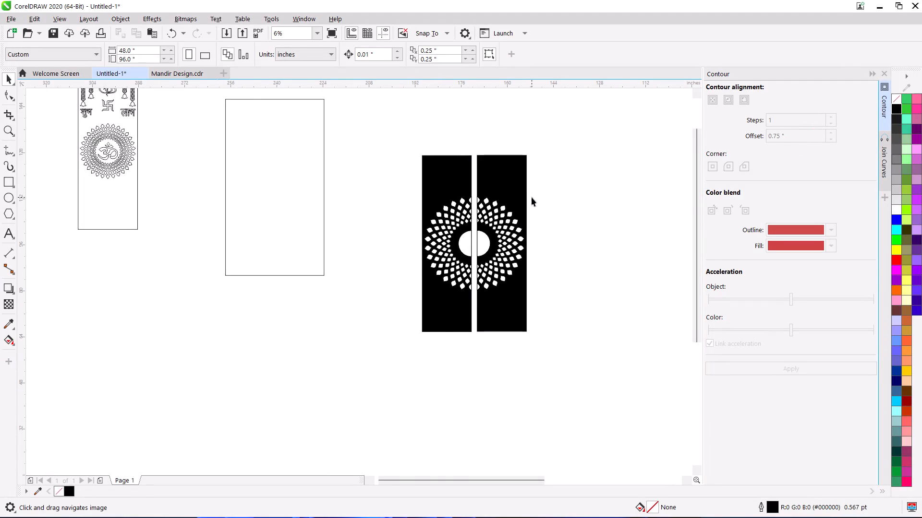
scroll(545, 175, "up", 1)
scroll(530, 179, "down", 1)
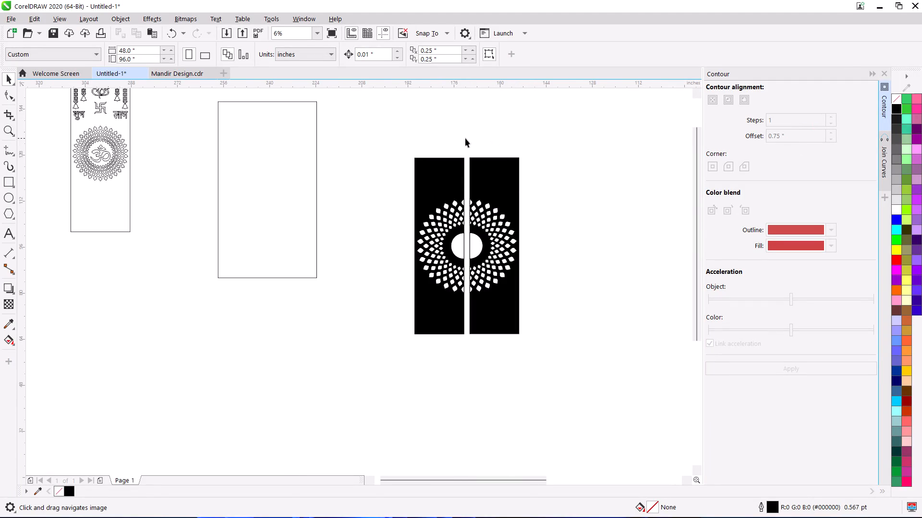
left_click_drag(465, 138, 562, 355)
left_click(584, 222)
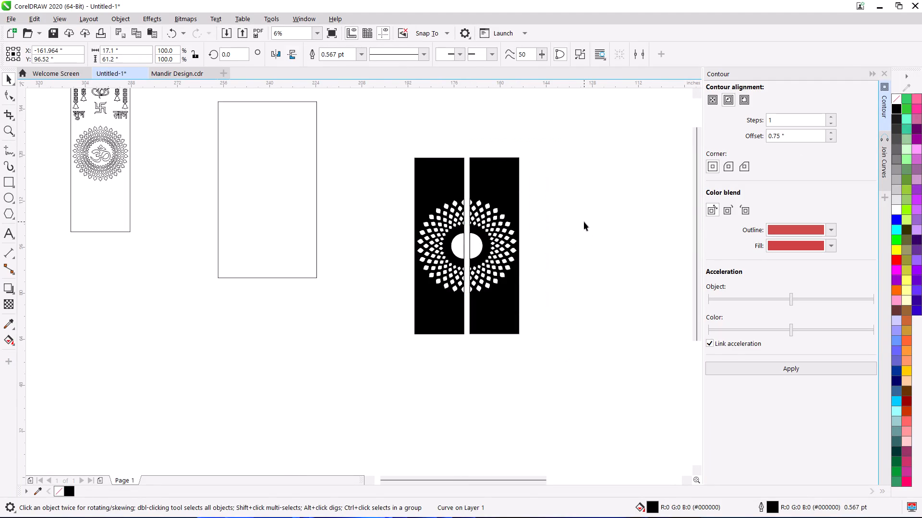
Close CorelDRAW, saving the untitled drawing as a CDR file in the Desktop folder on drive D under the person's name.
left_click(921, 0)
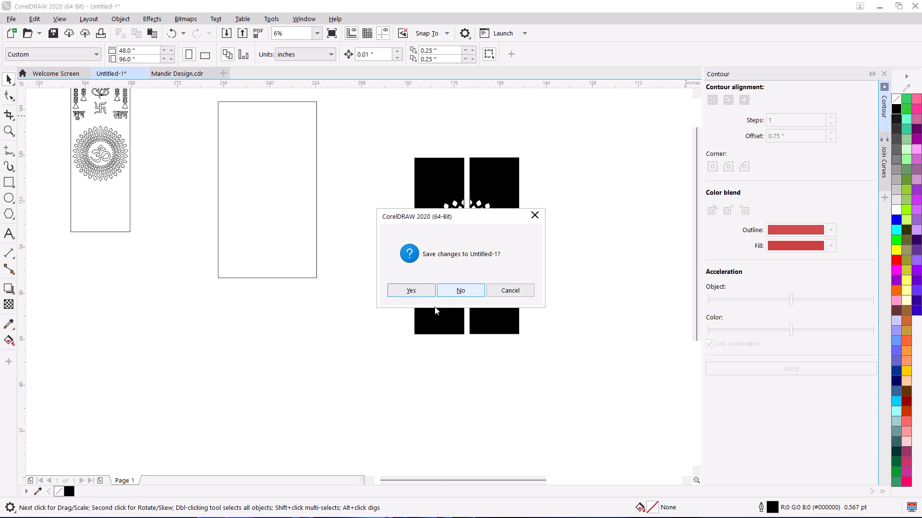
left_click(423, 296)
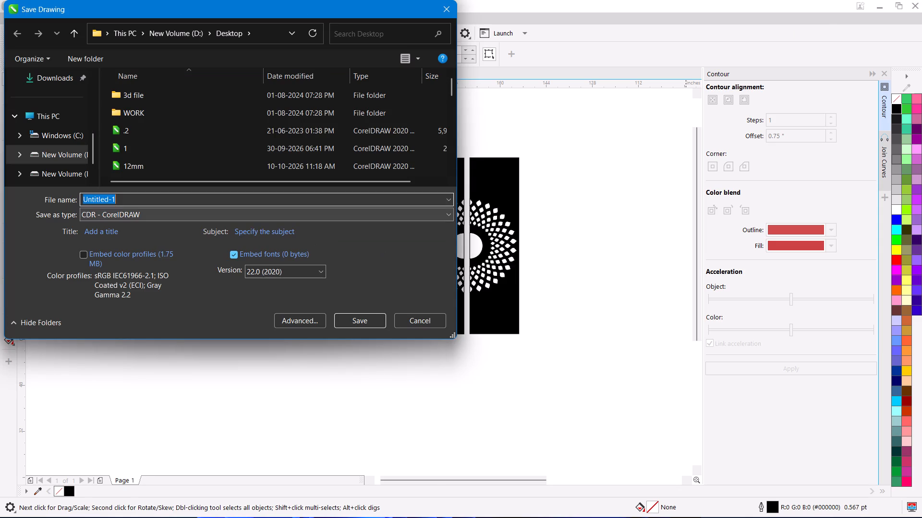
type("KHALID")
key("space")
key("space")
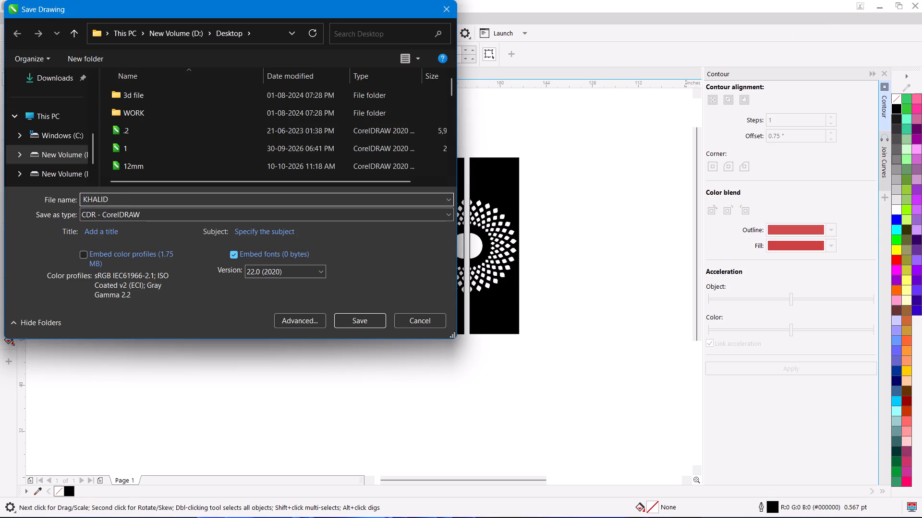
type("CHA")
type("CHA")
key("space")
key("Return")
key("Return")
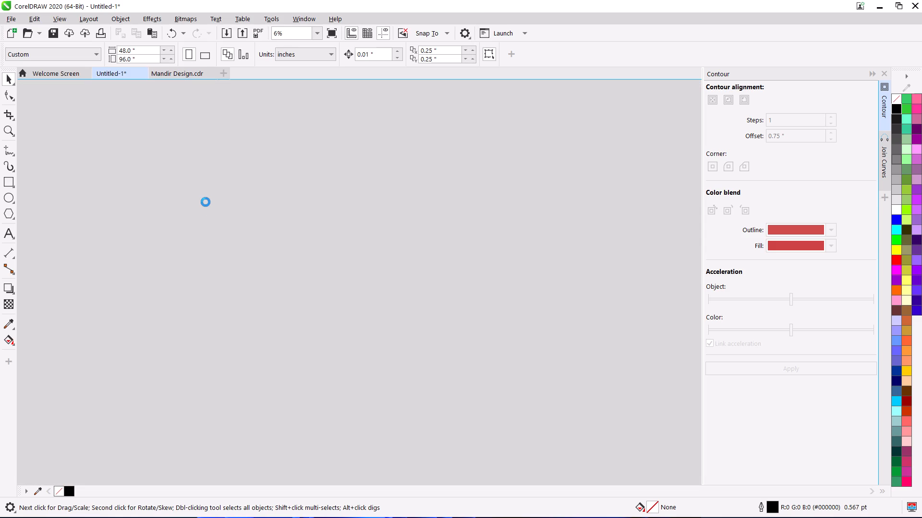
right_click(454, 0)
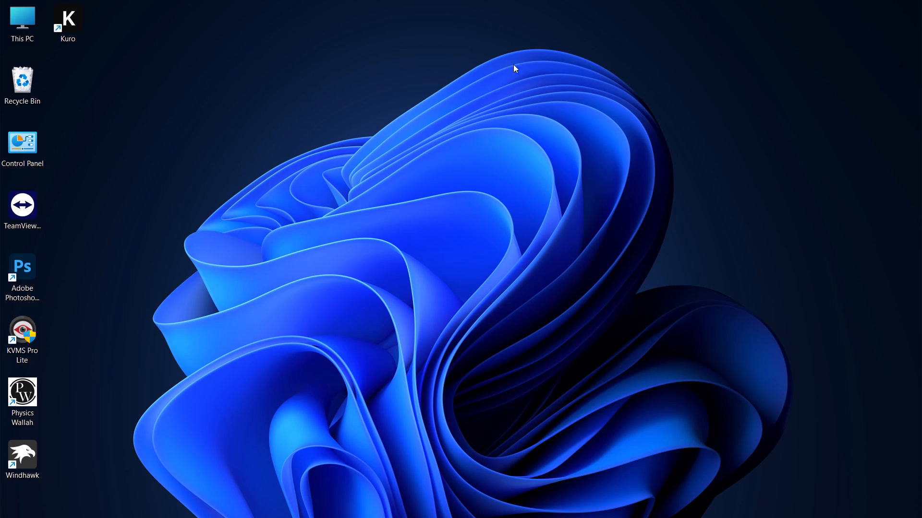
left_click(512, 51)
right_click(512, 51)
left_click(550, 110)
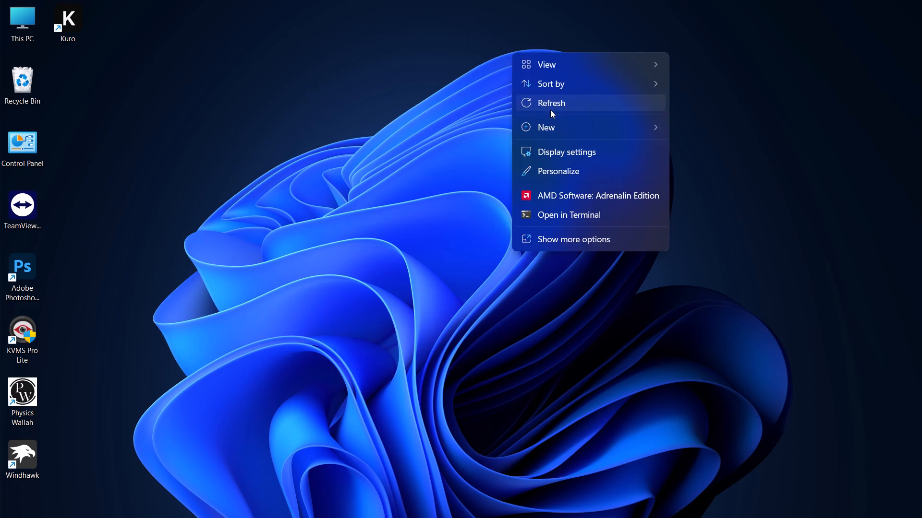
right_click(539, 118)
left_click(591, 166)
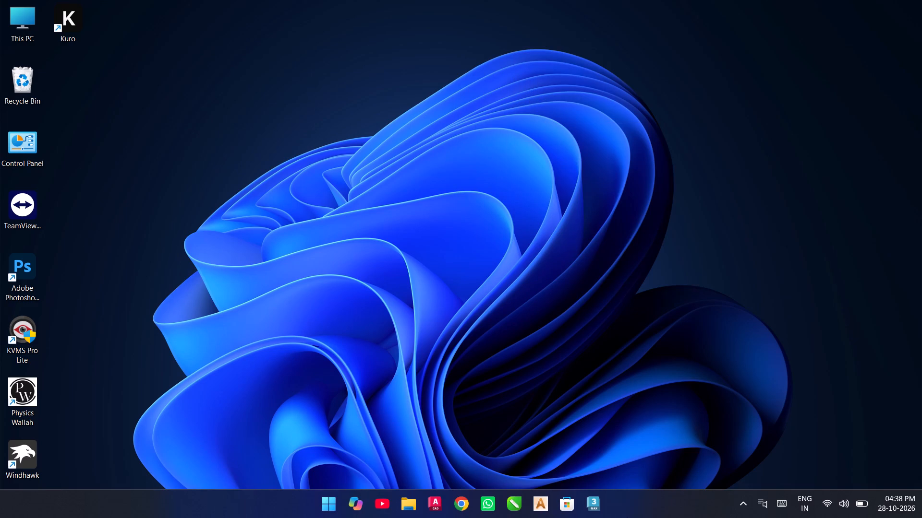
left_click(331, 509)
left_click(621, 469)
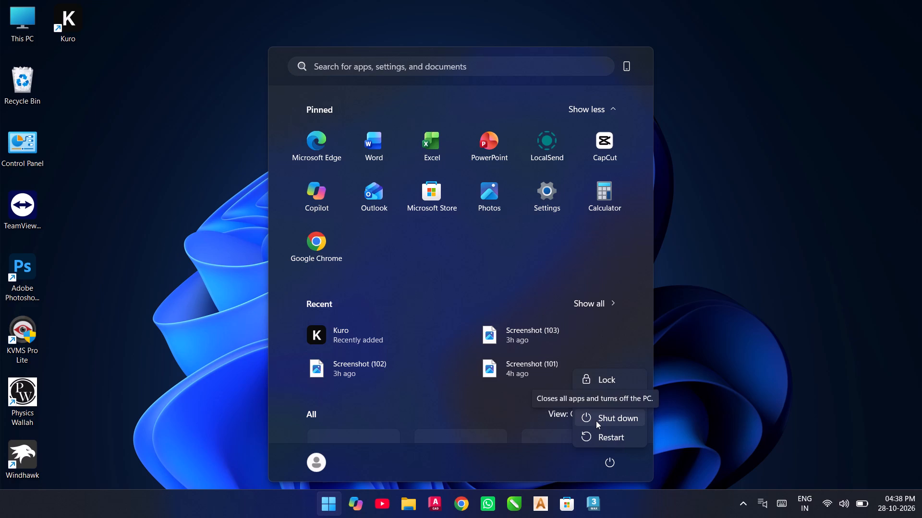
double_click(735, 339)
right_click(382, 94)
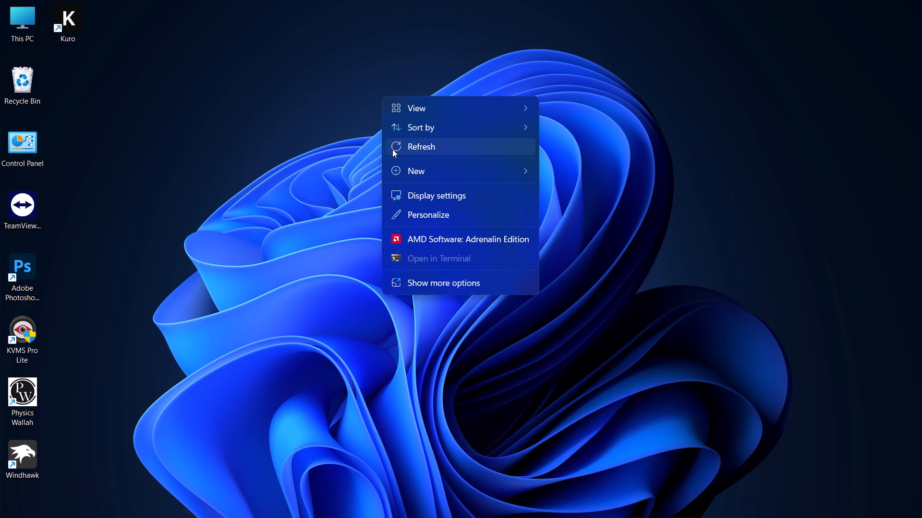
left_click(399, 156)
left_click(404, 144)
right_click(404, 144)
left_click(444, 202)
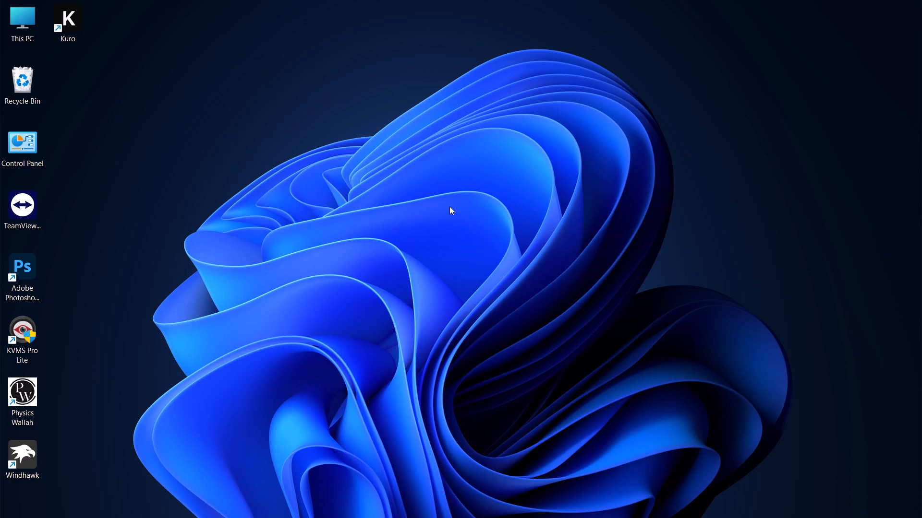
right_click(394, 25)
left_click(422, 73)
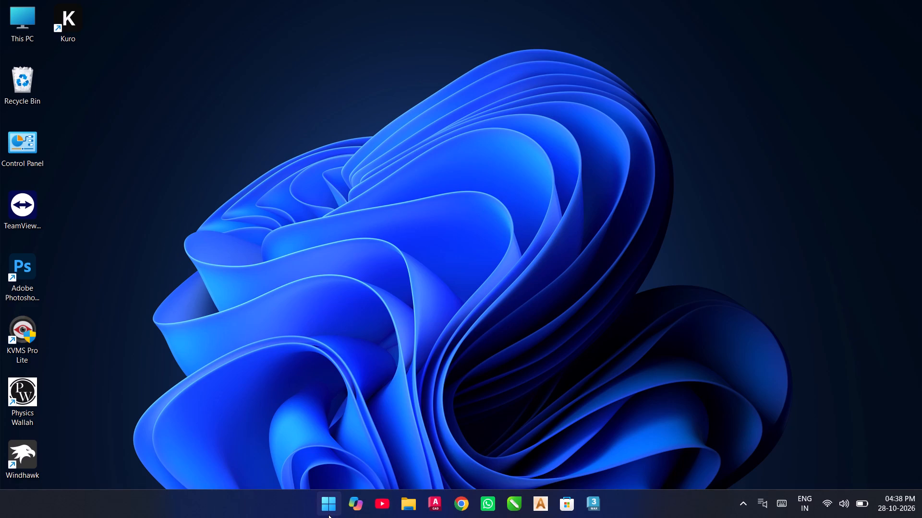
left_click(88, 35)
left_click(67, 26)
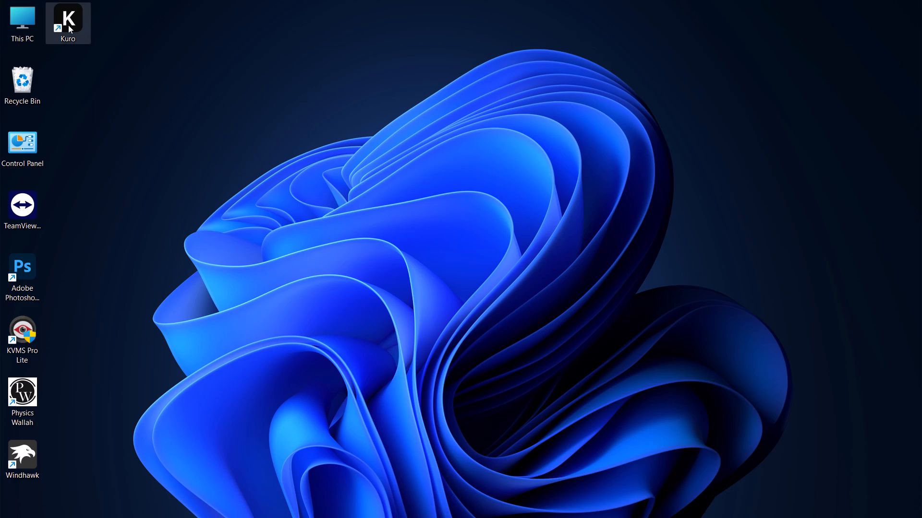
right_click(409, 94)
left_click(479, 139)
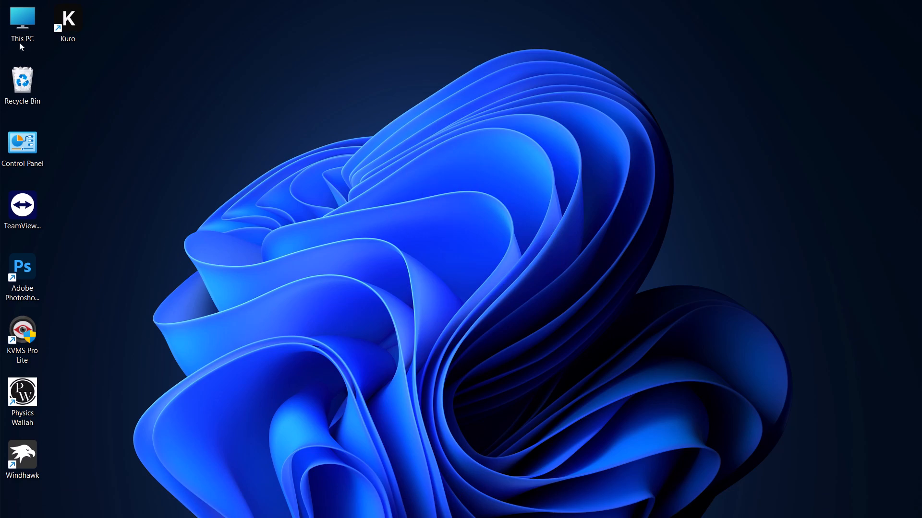
Launch Kuro from its desktop shortcut.
left_click(72, 27)
triple_click(61, 31)
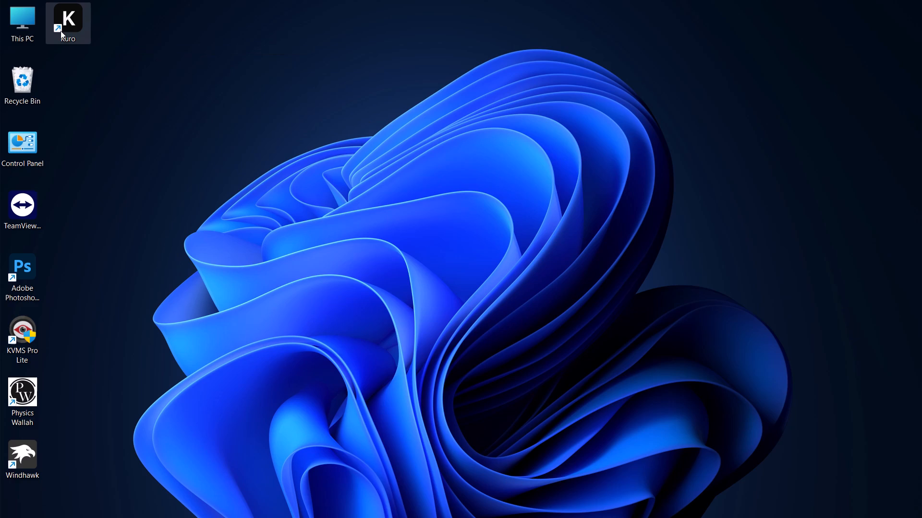
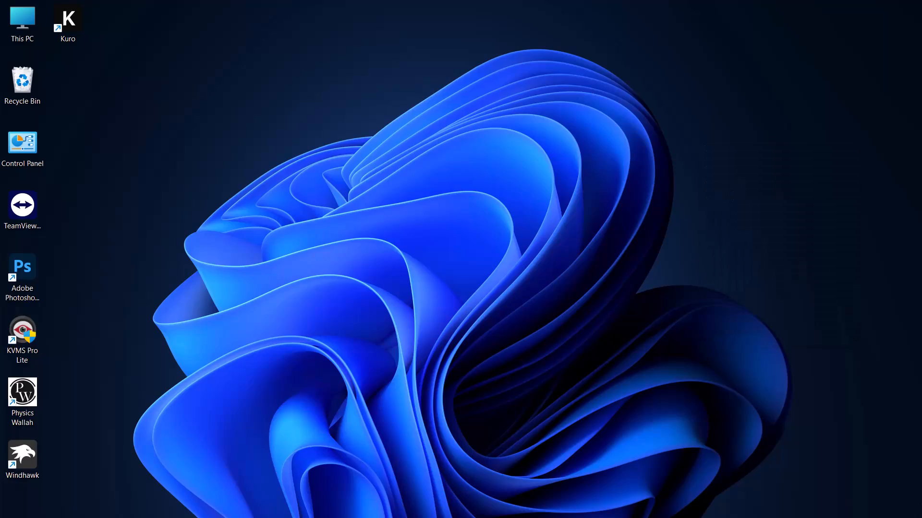
Shut down the computer from Windows.
left_click(337, 499)
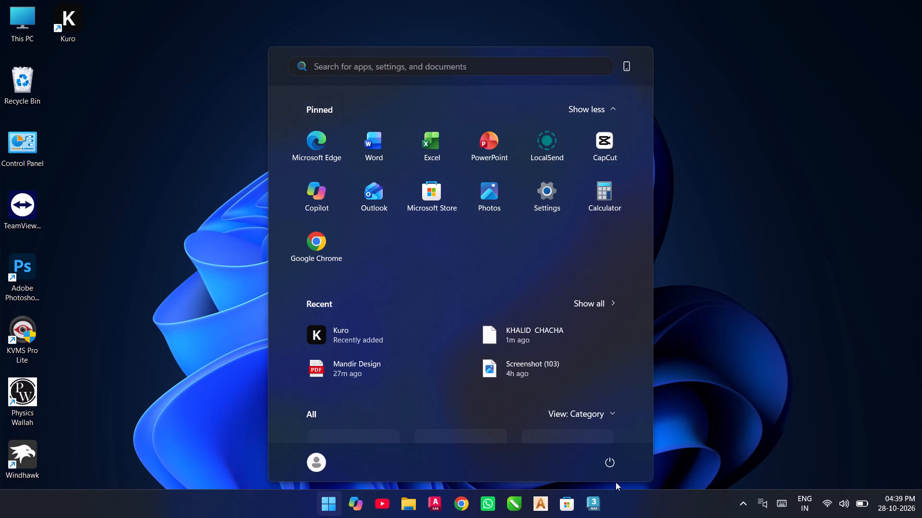
left_click(614, 460)
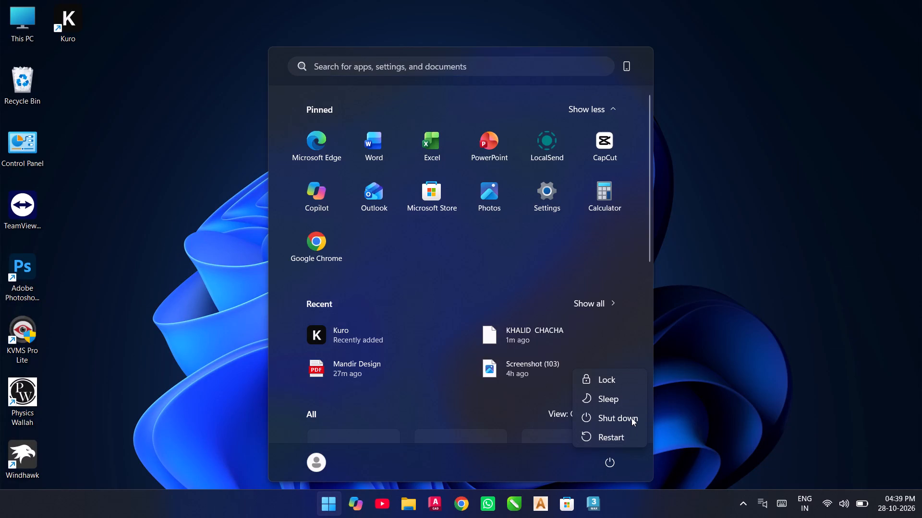
left_click(631, 418)
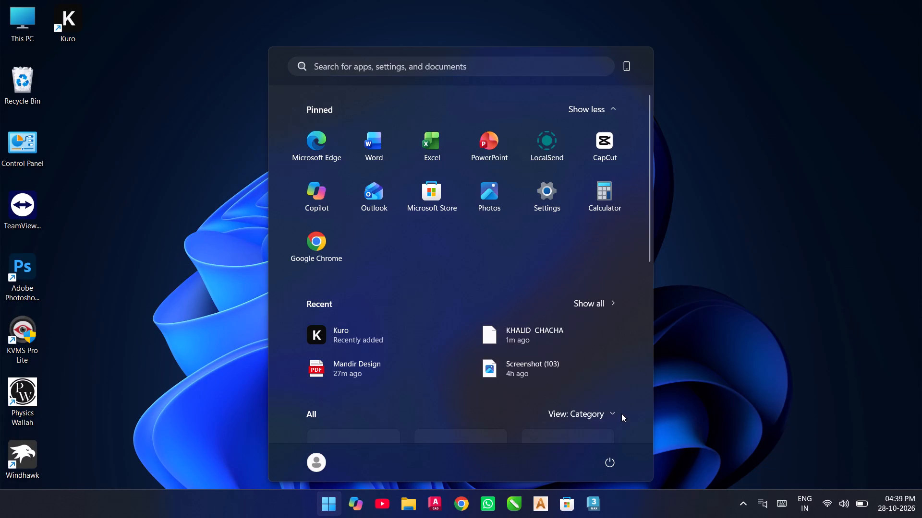